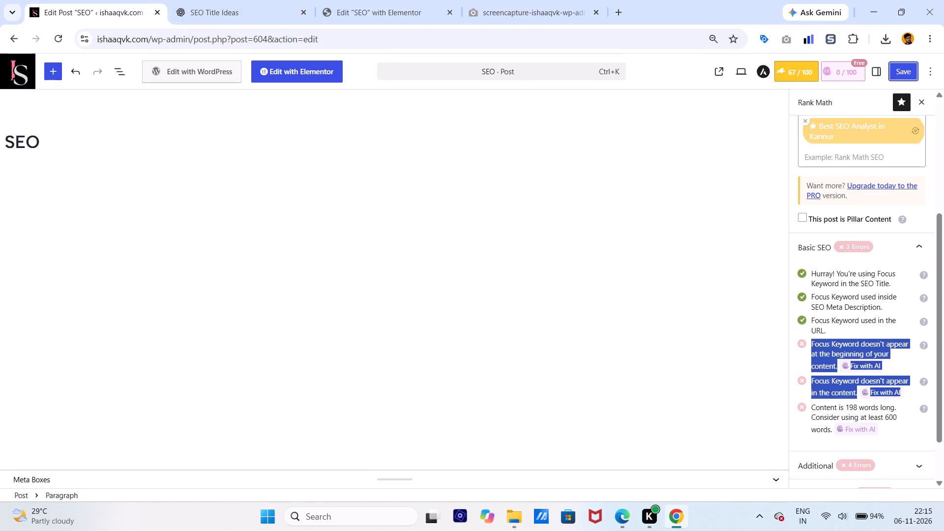
Save the SEO post.
left_click(906, 77)
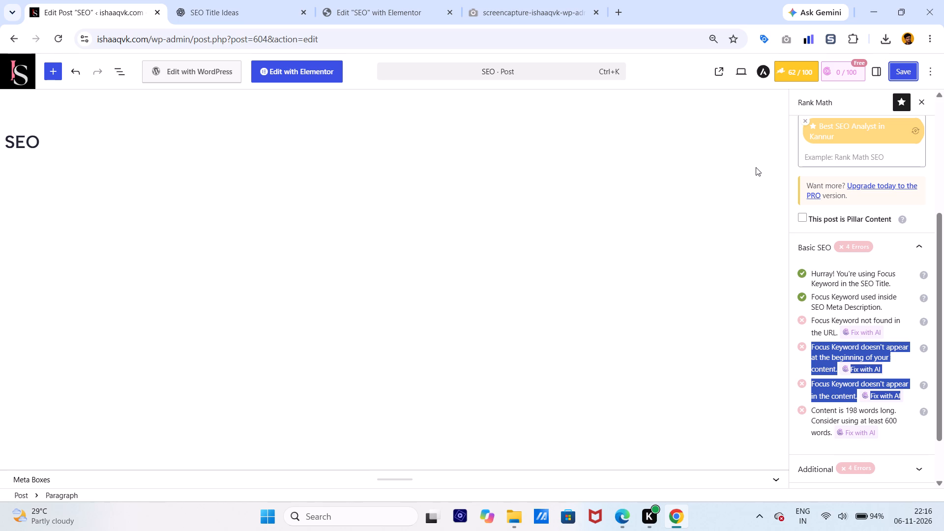
scroll(859, 222, "up", 3)
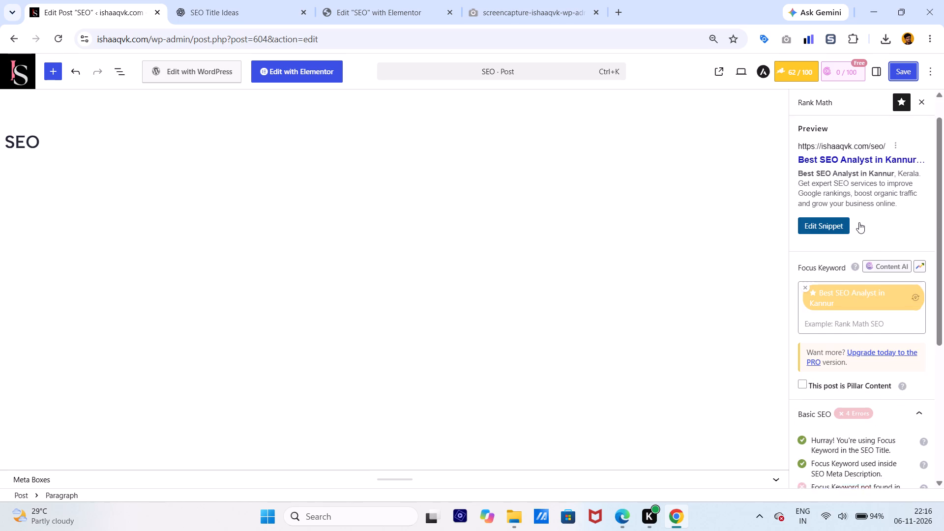
left_click(835, 238)
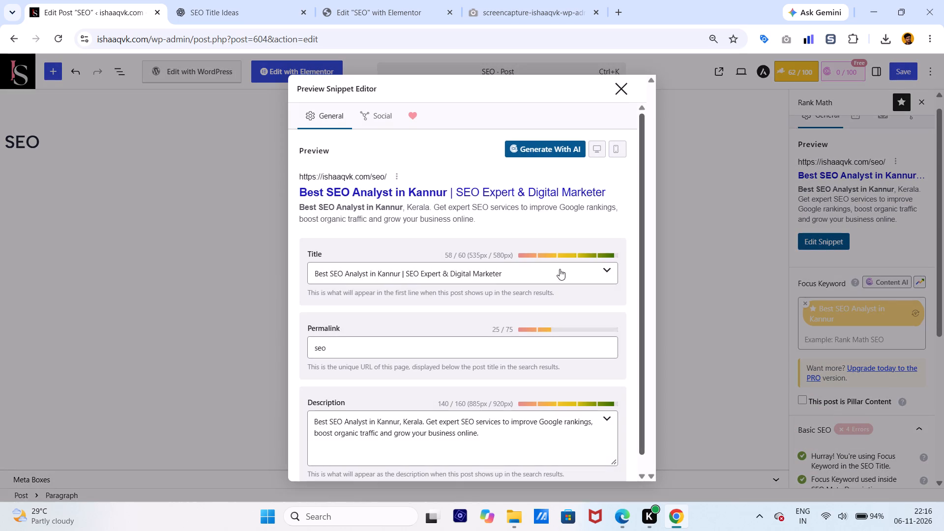
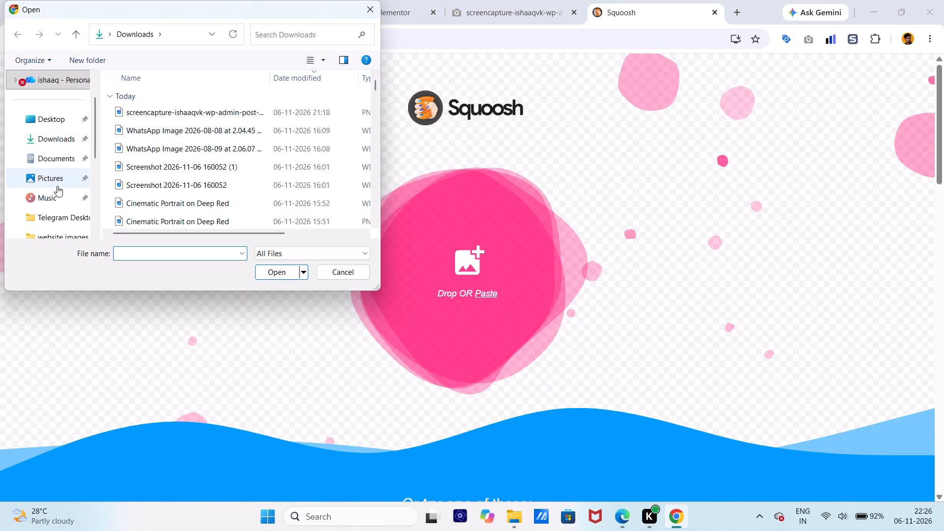
scroll(57, 186, "down", 1)
left_click(59, 99)
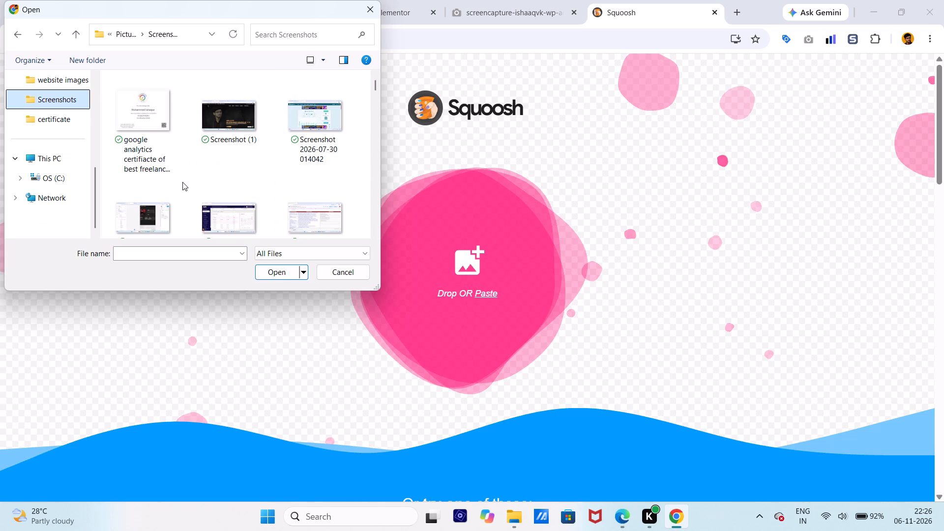
scroll(182, 182, "down", 3)
scroll(182, 182, "down", 20)
scroll(182, 182, "down", 14)
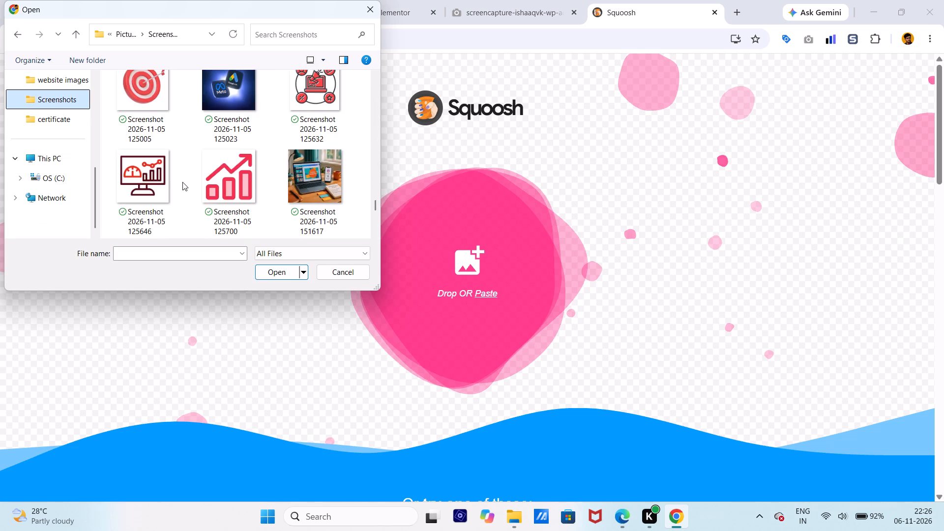
scroll(182, 182, "down", 4)
left_click(310, 183)
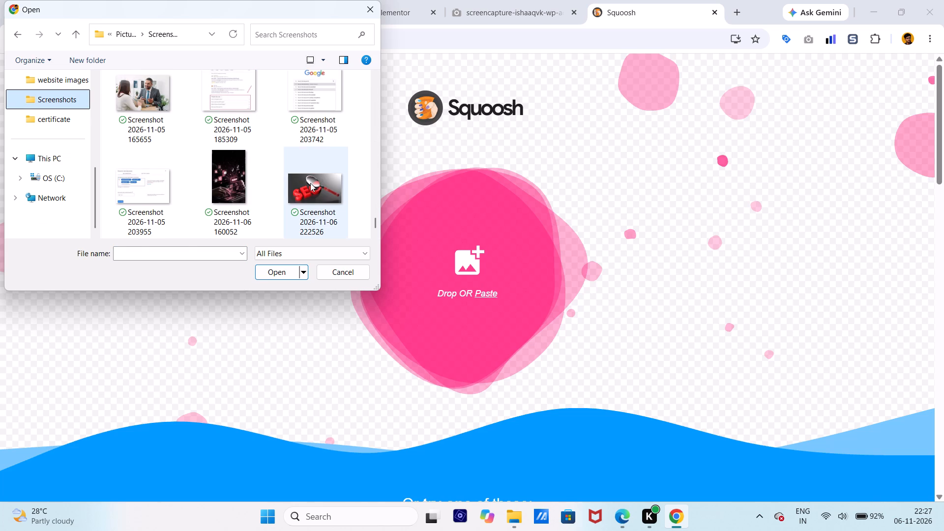
left_click(288, 275)
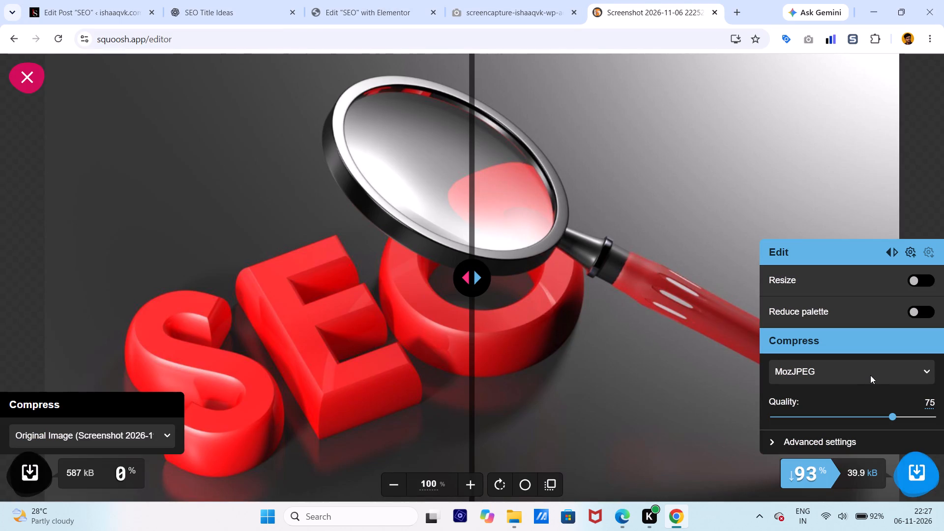
Convert the SEO magnifying-glass screenshot to WebP in Squoosh and download the compressed file.
left_click(865, 375)
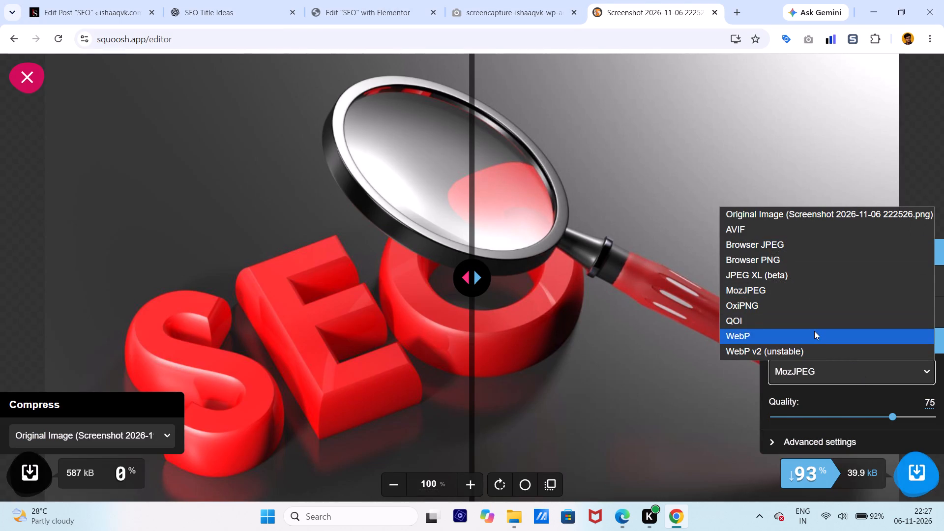
left_click(814, 331)
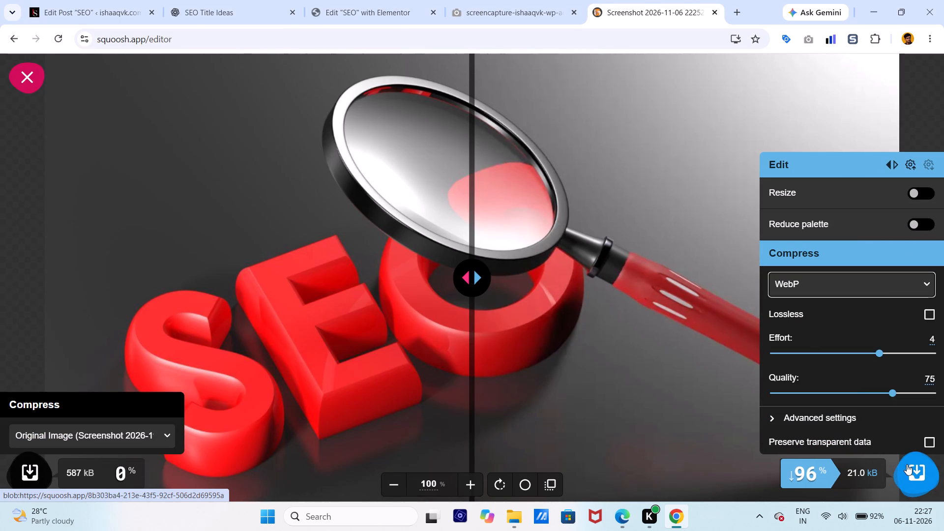
left_click(913, 470)
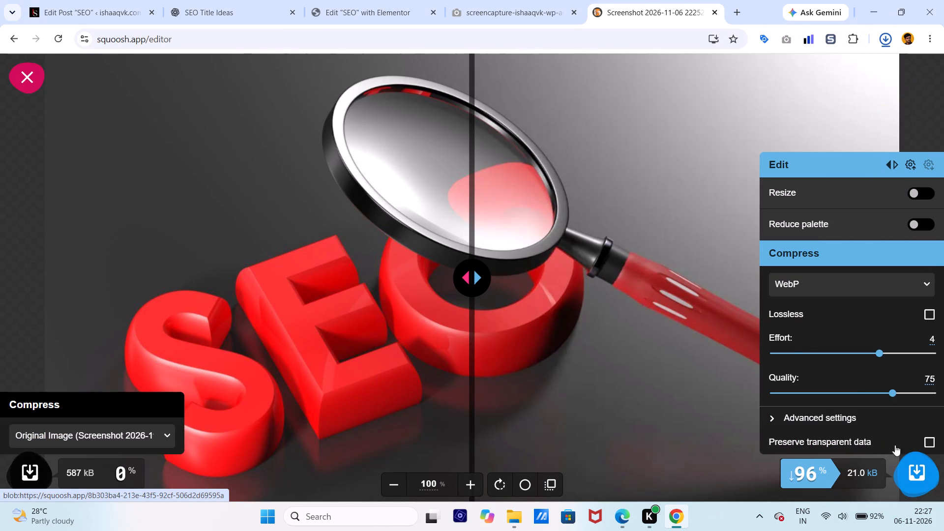
In the Elementor editor, open the upload file chooser for replacing the image beside the "Best SEO Analyst in Kannur" text.
left_click(380, 10)
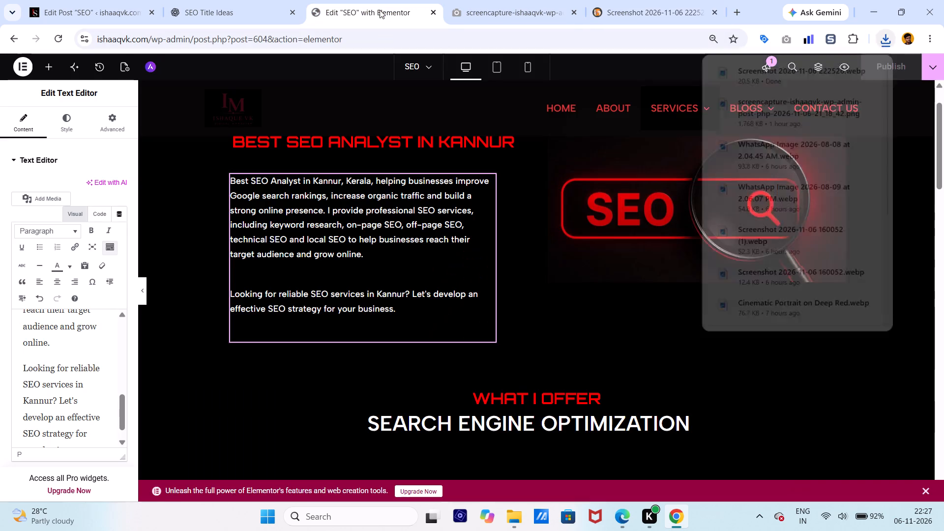
left_click(618, 241)
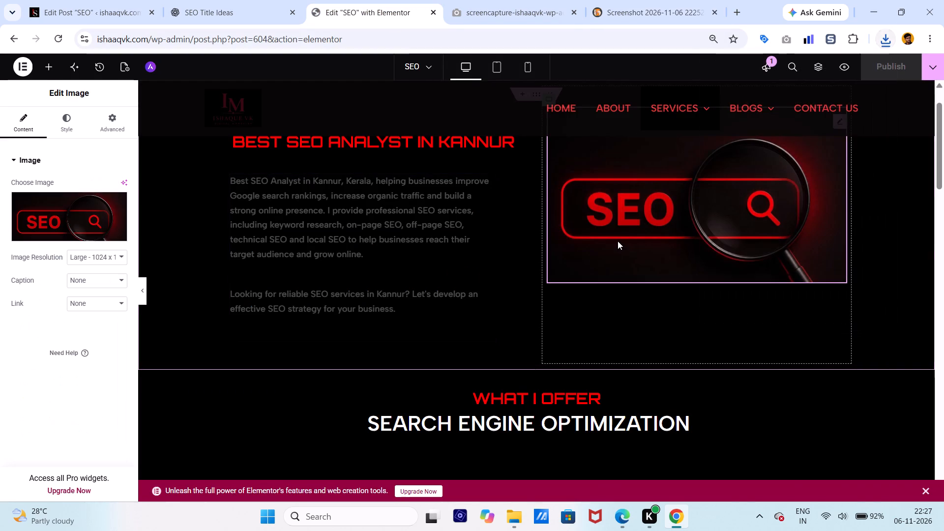
left_click(65, 232)
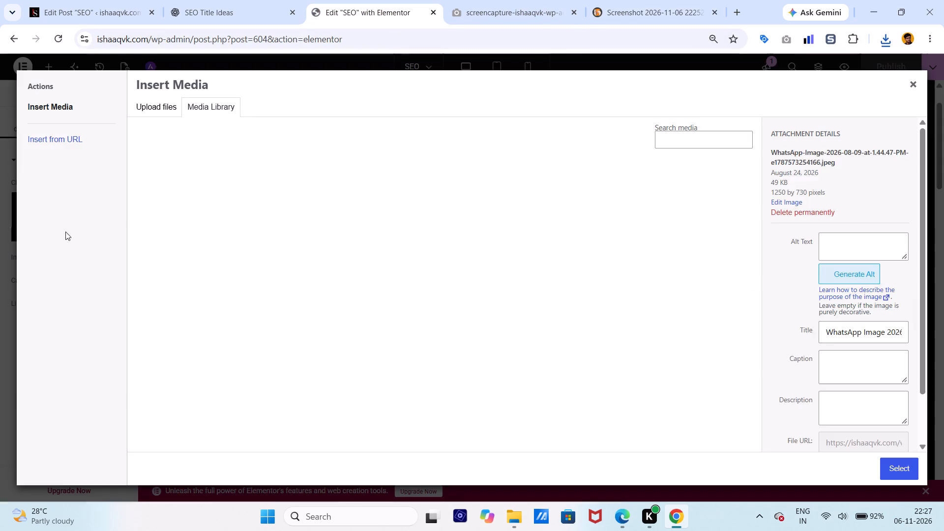
left_click(172, 114)
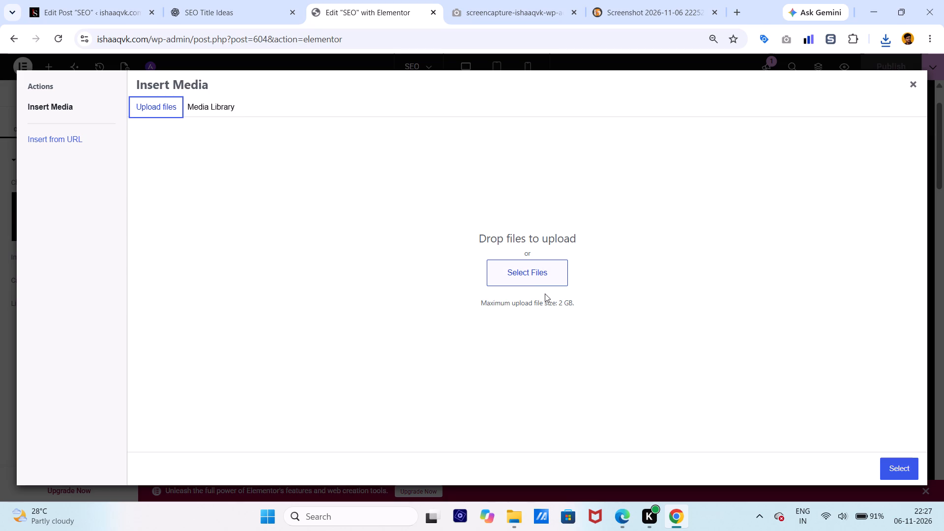
left_click(527, 273)
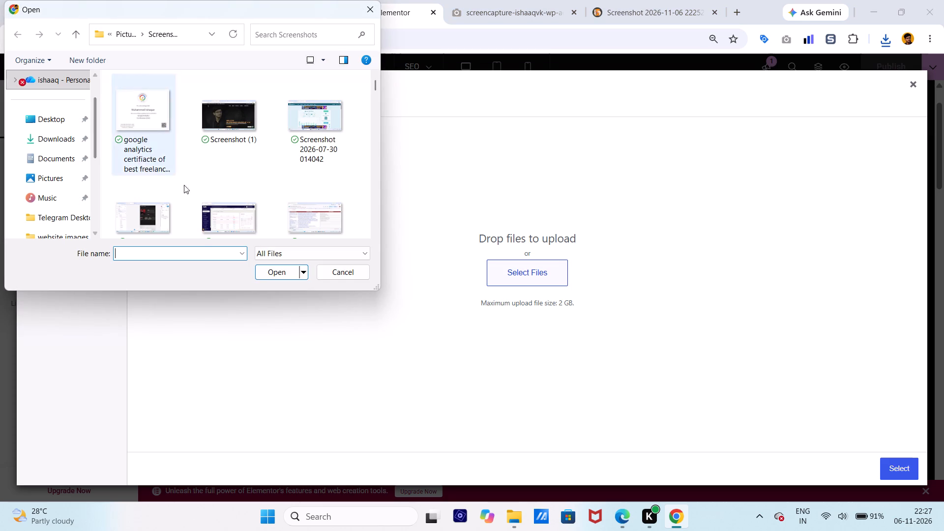
scroll(278, 208, "down", 3)
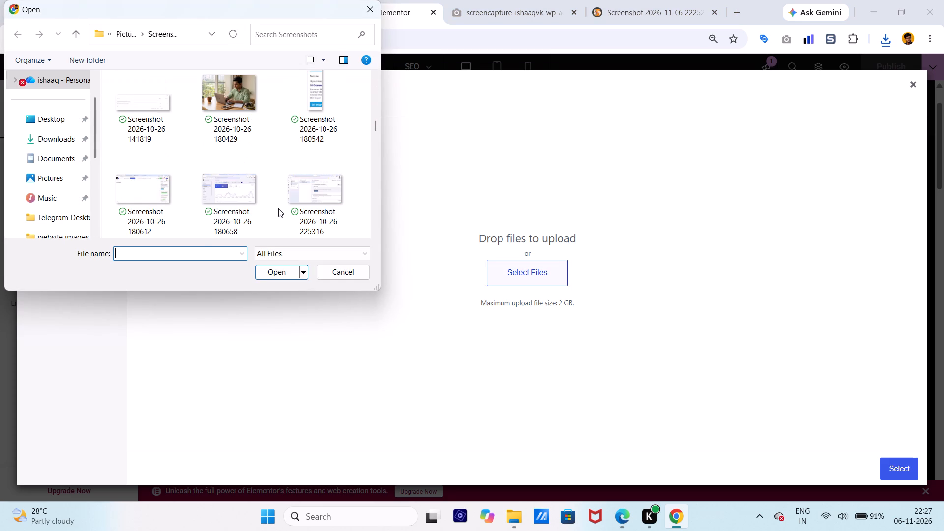
scroll(278, 208, "down", 2)
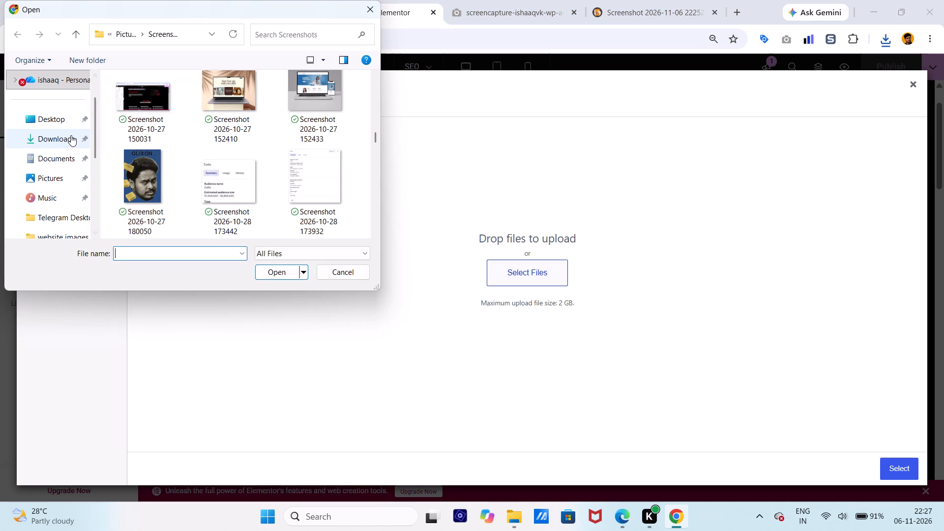
left_click(71, 135)
left_click(210, 104)
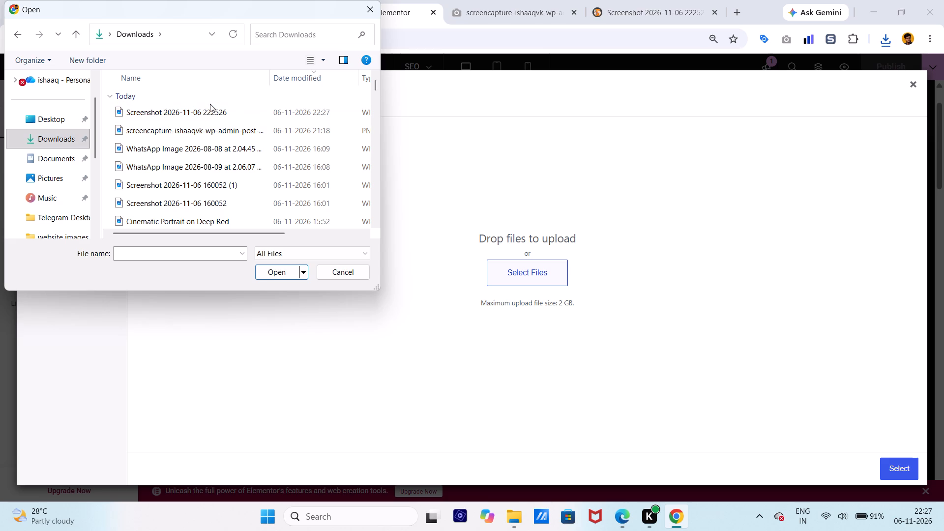
left_click(213, 111)
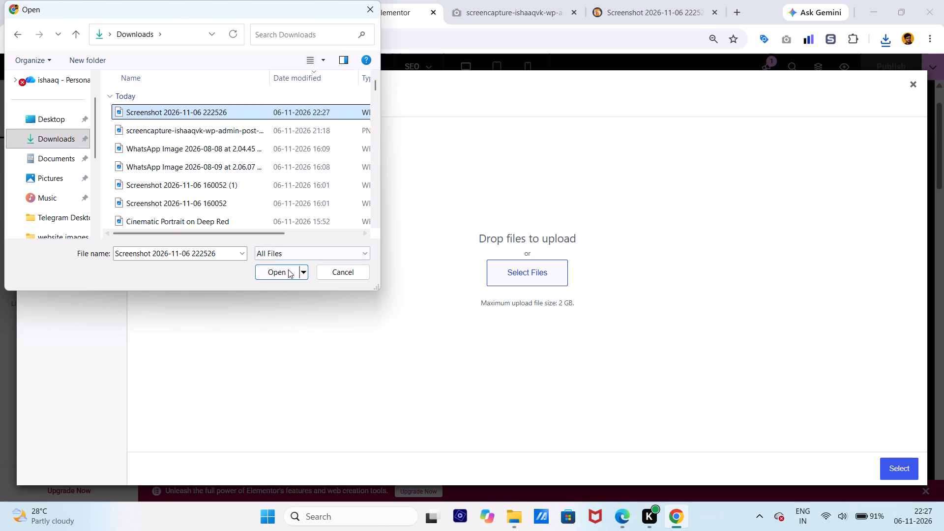
left_click(289, 271)
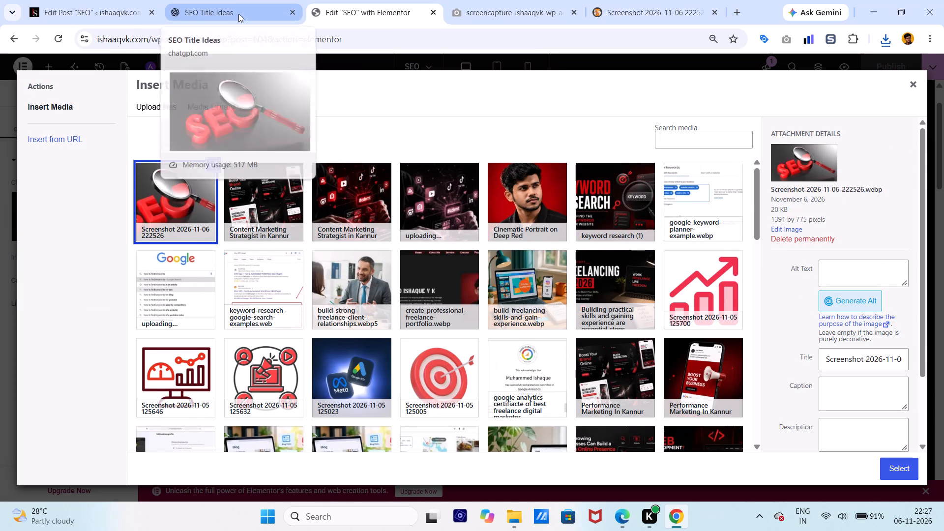
left_click(90, 8)
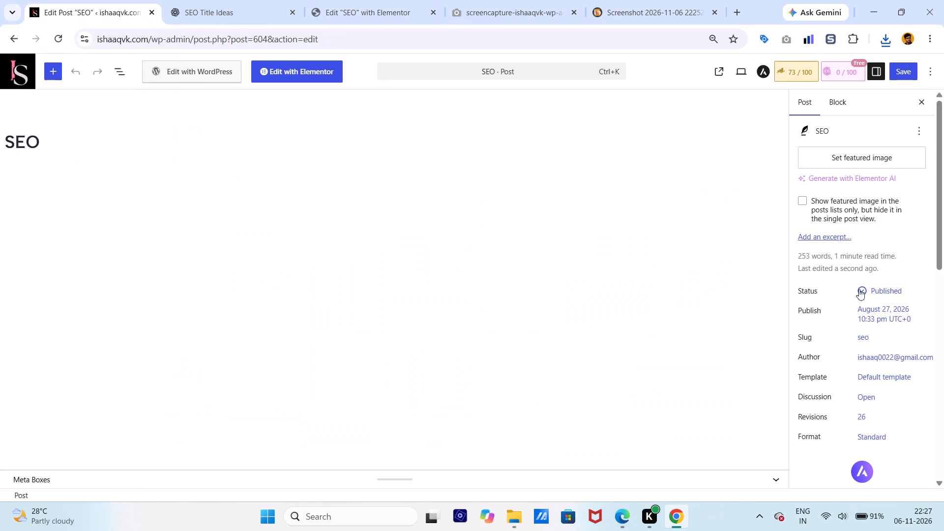
scroll(905, 283, "up", 4)
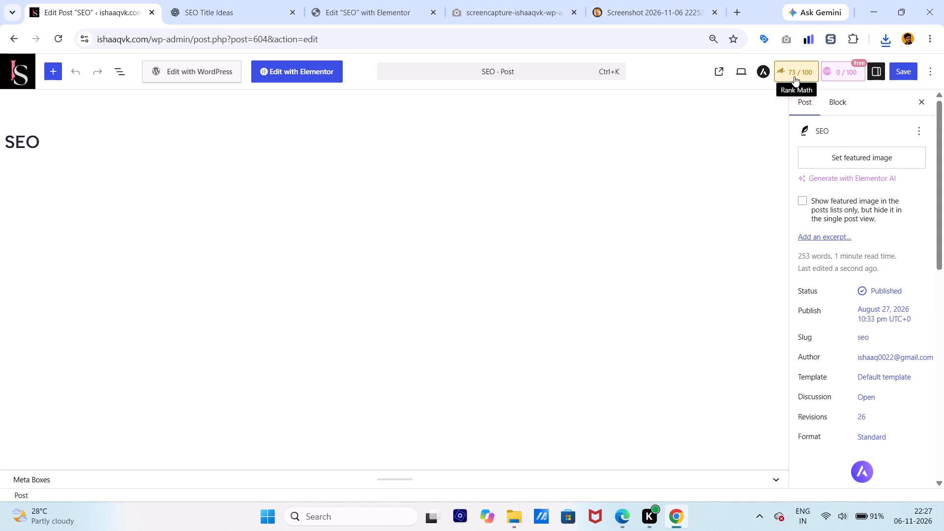
left_click(794, 76)
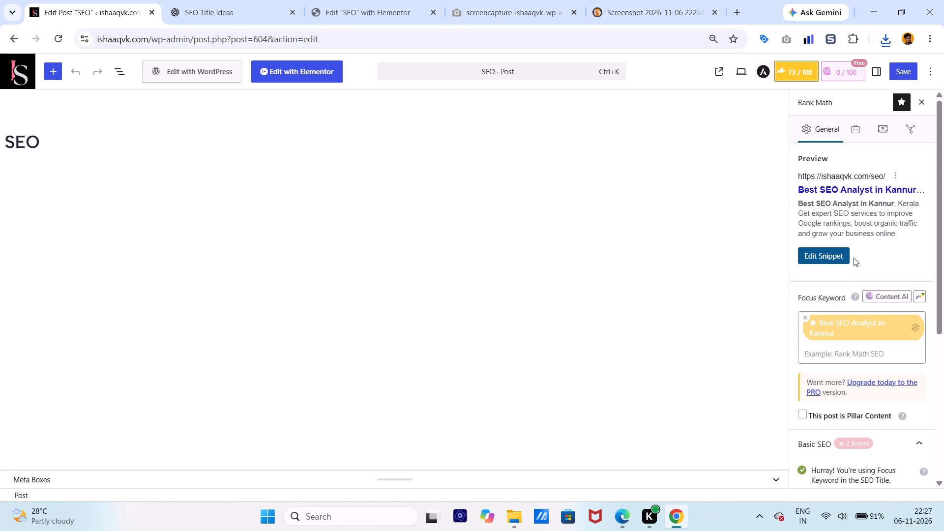
left_click(844, 256)
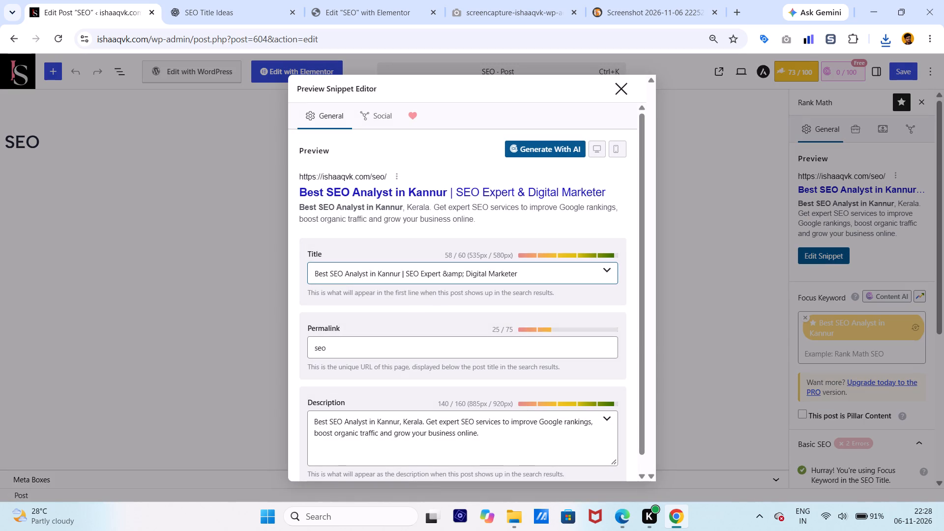
left_click_drag(400, 275, 305, 273)
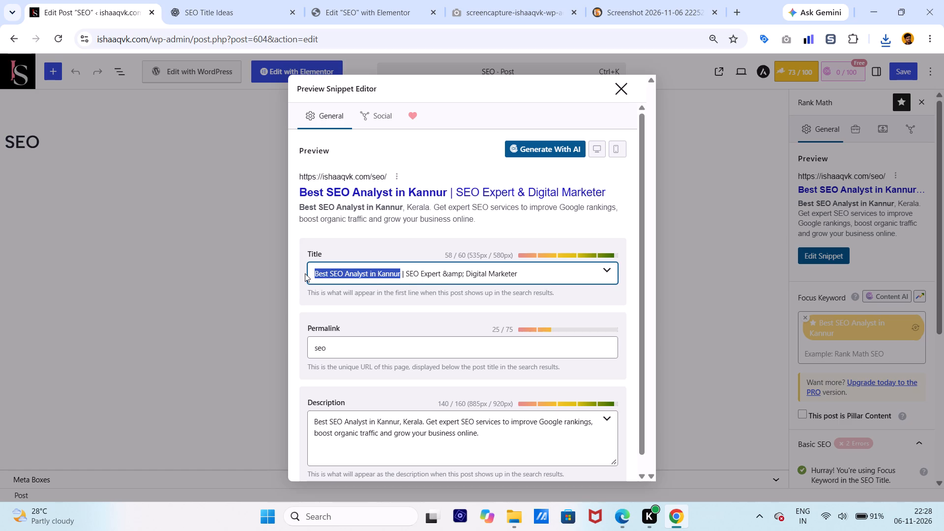
key("ctrl+c")
left_click_drag(305, 273, 284, 179)
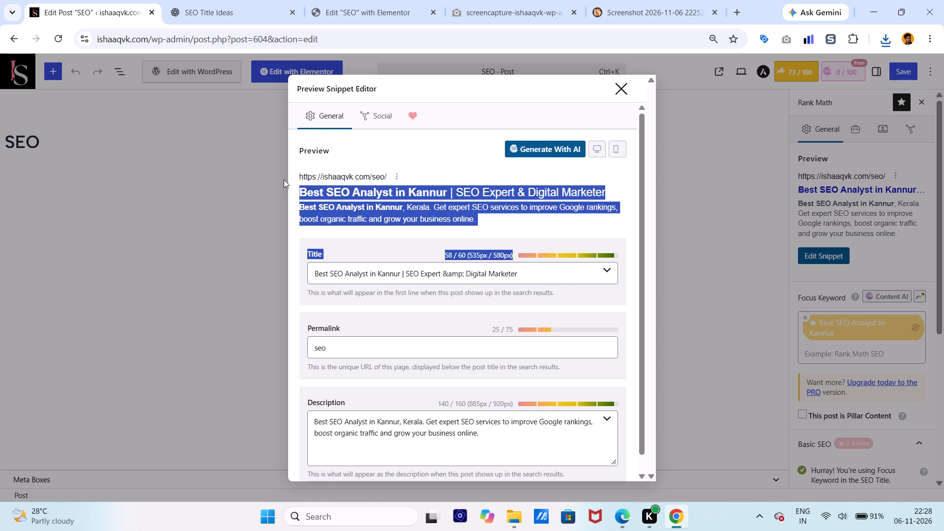
left_click_drag(284, 179, 312, 122)
left_click(260, 168)
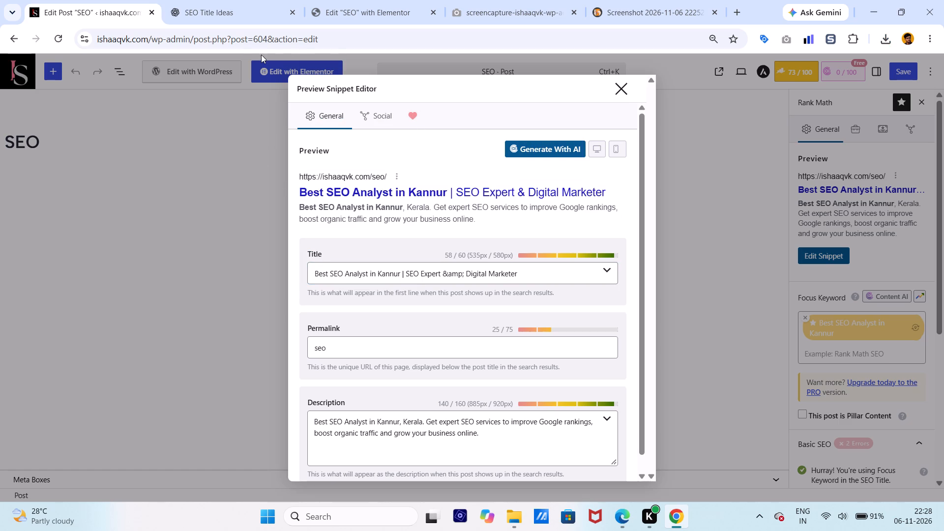
left_click(370, 2)
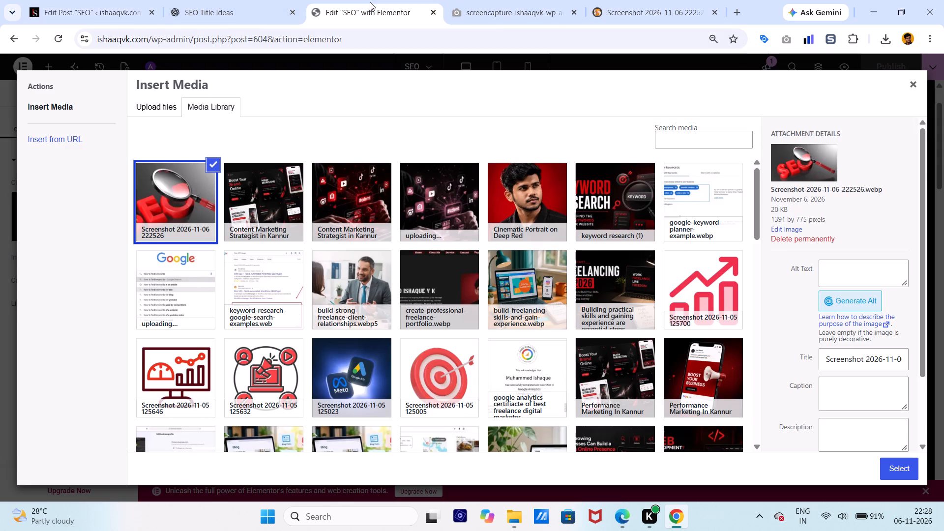
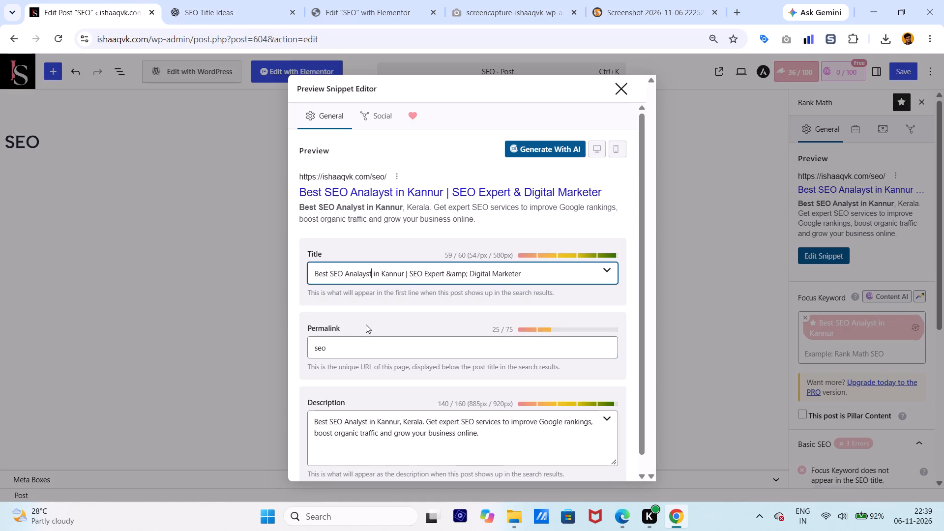
left_click(360, 340)
key("BackSpace")
key("BackSpace")
key("BackSpace")
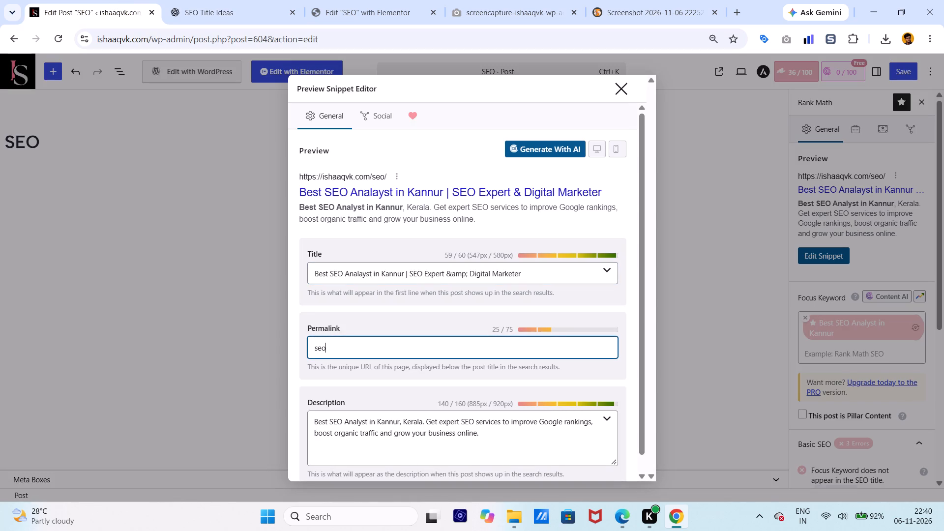
key("ctrl+v")
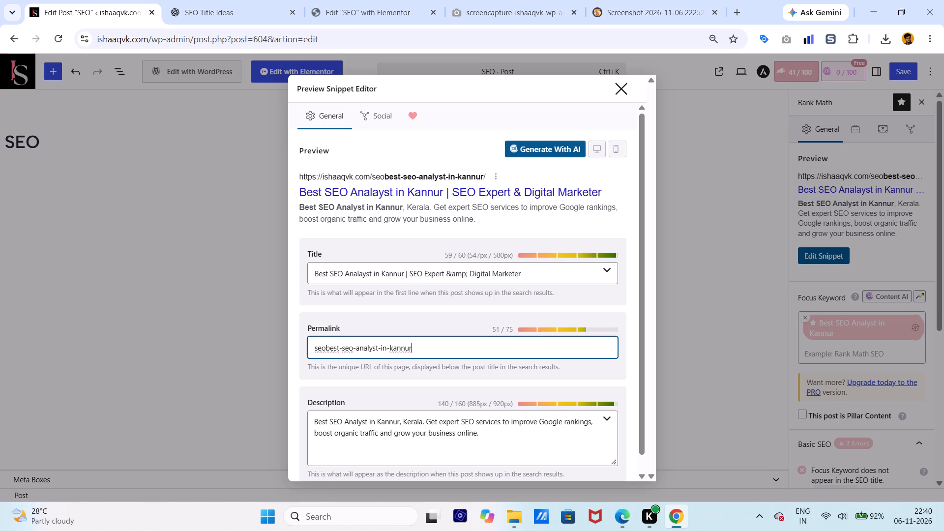
left_click(322, 347)
key("Right")
key("BackSpace")
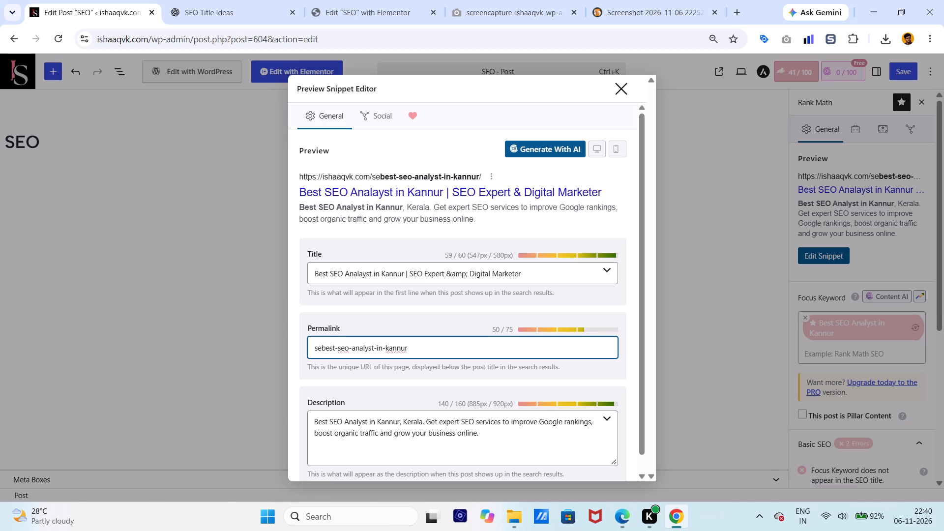
key("BackSpace")
key("BackSpace")
left_click(414, 351)
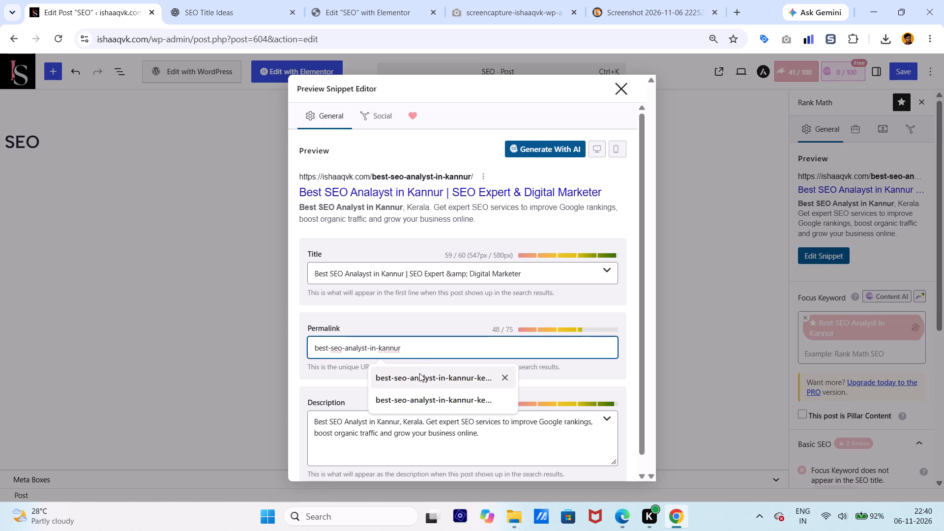
left_click(424, 401)
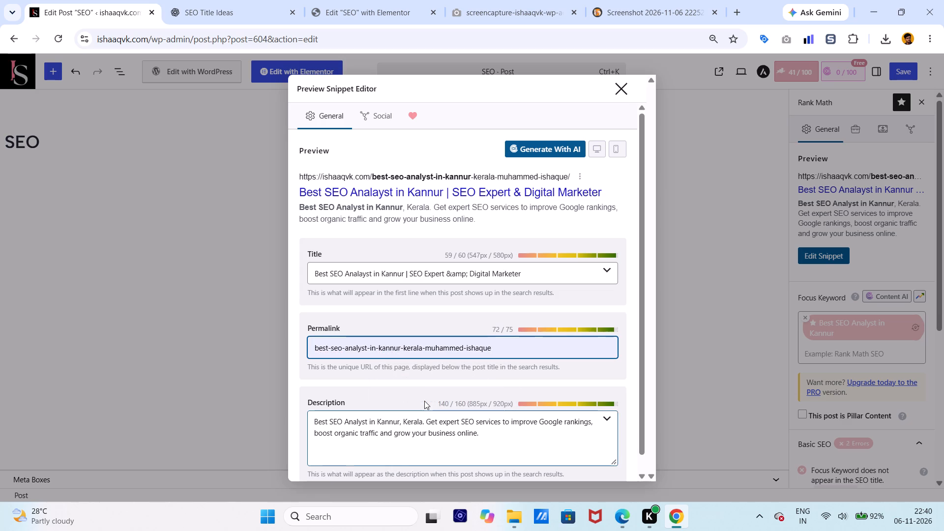
left_click(622, 95)
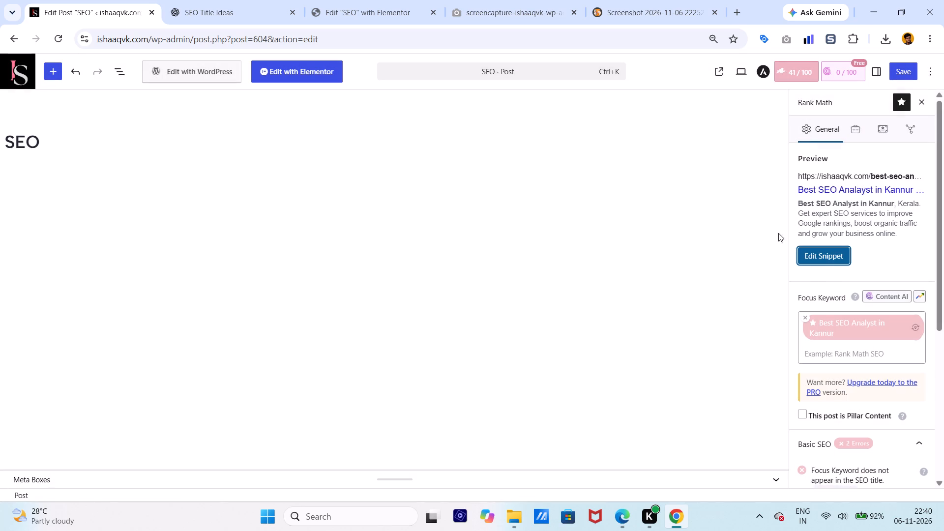
Review the snippet and the Basic SEO checks in Rank Math, and save the SEO post.
scroll(848, 345, "down", 2)
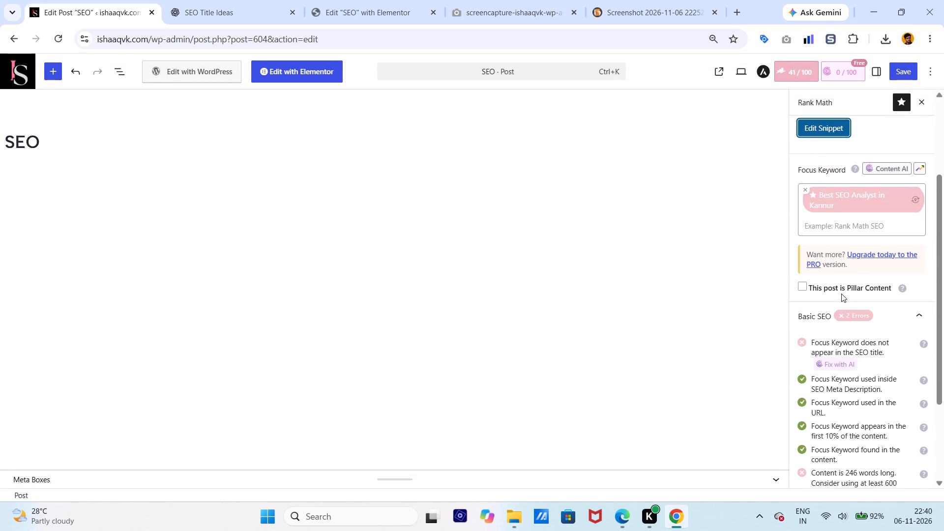
left_click(820, 131)
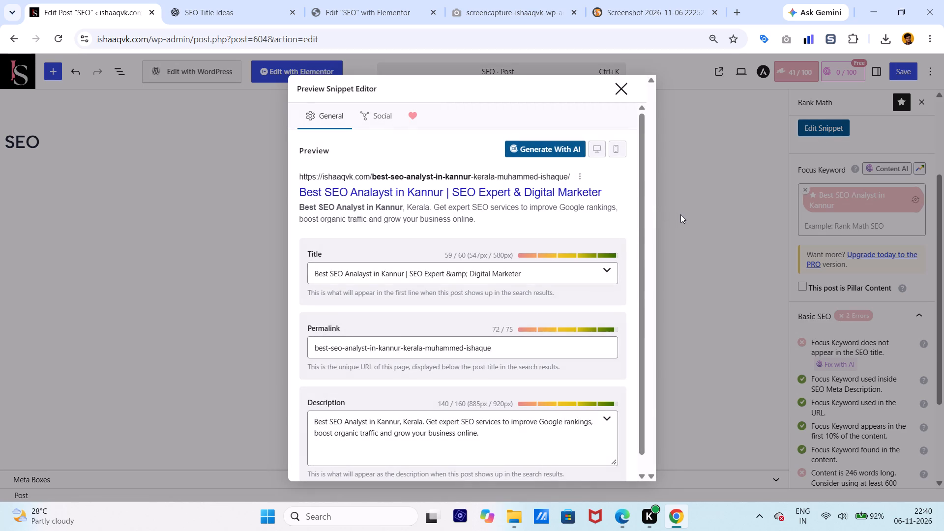
left_click(620, 85)
scroll(845, 341, "down", 1)
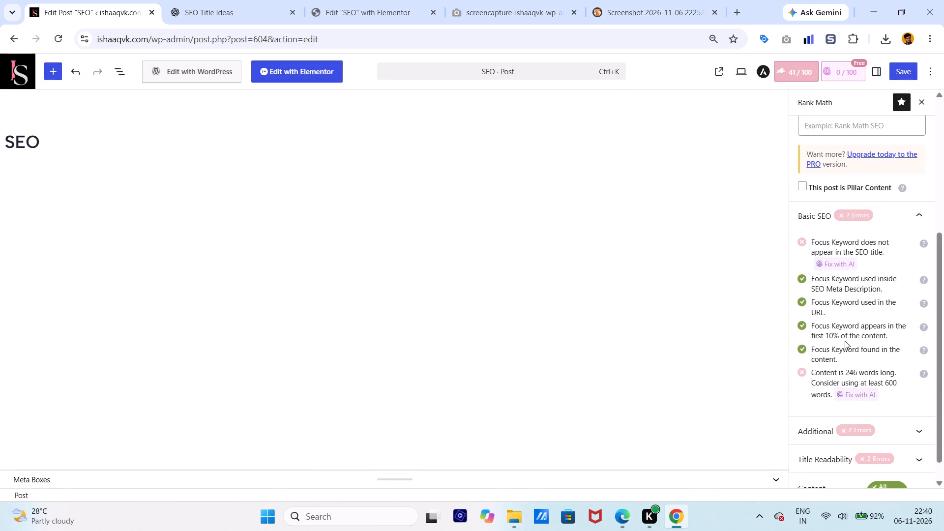
scroll(845, 341, "up", 2)
left_click(911, 77)
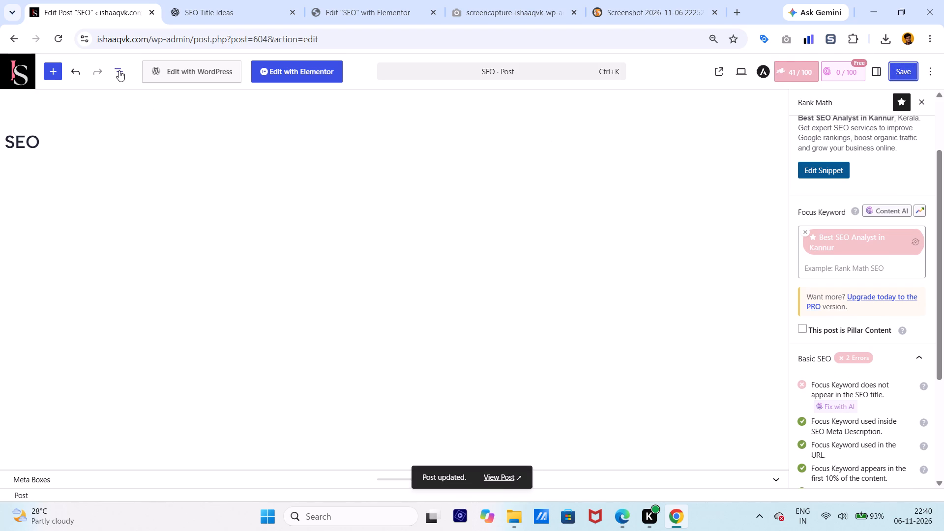
Reload the SEO post's editor and re-examine its Basic SEO checks in Rank Math.
left_click(59, 35)
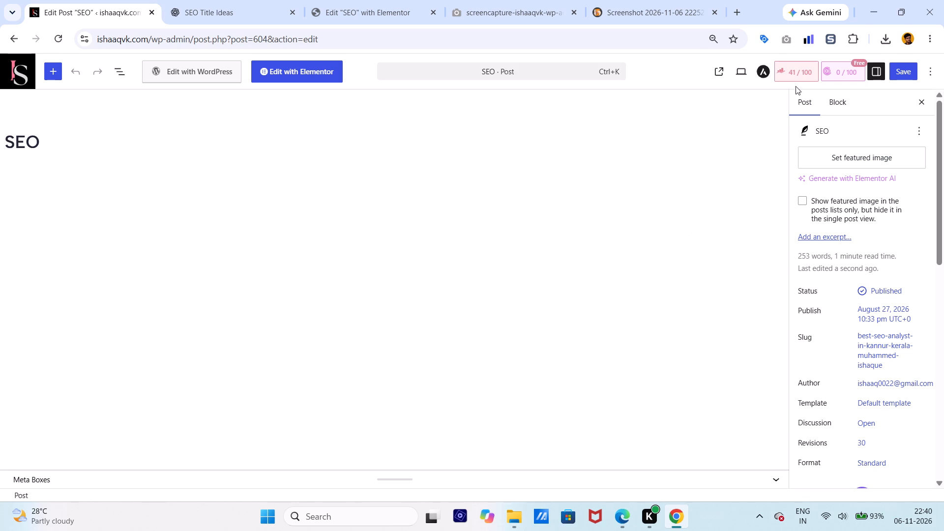
left_click(796, 69)
scroll(890, 400, "down", 3)
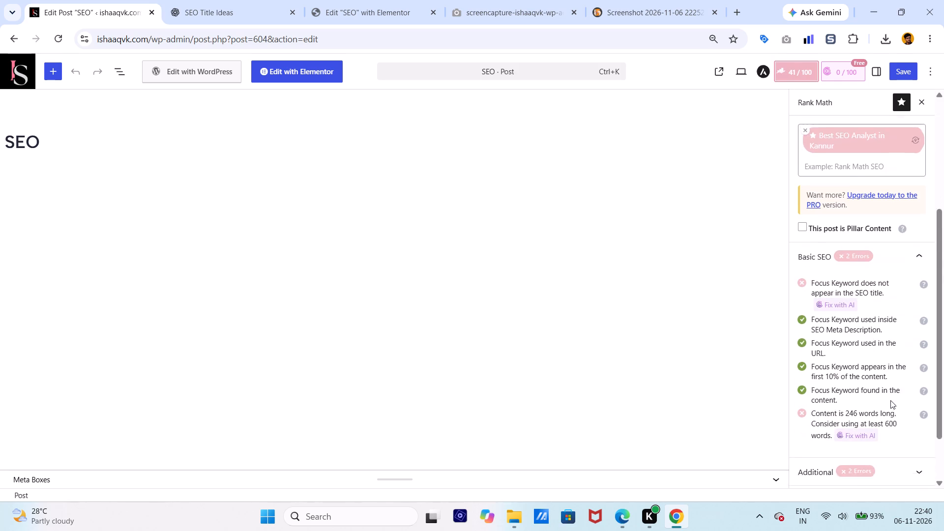
Switch to the SEO post's Elementor editor.
left_click(379, 11)
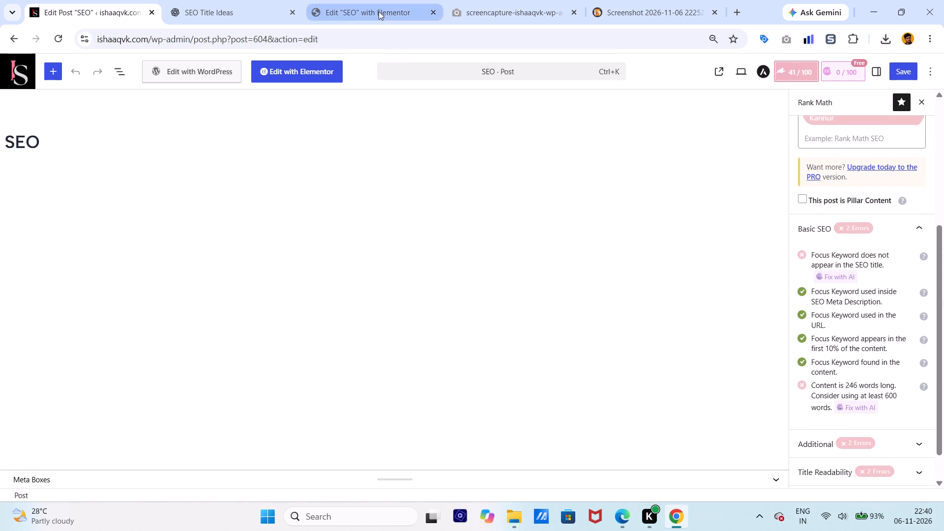
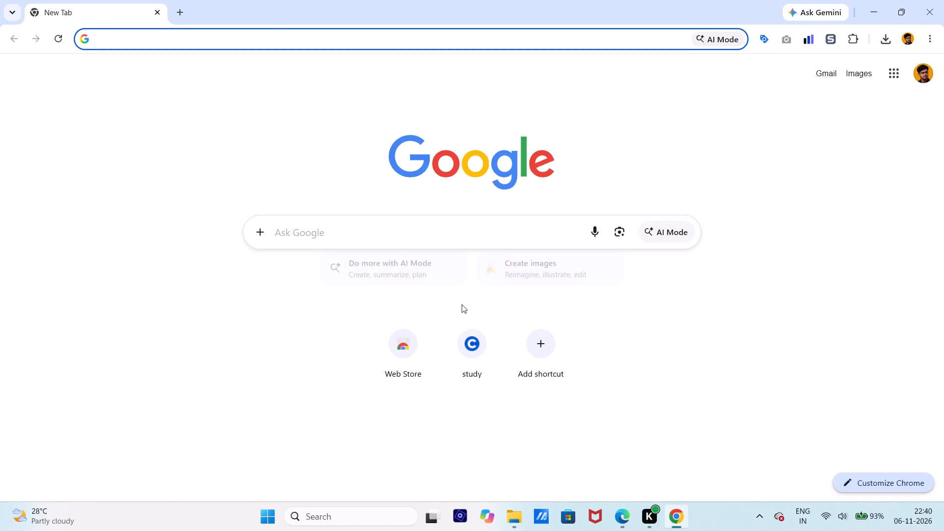
In the new browser tab, enter "is" as the start of the owner's website address.
type("is")
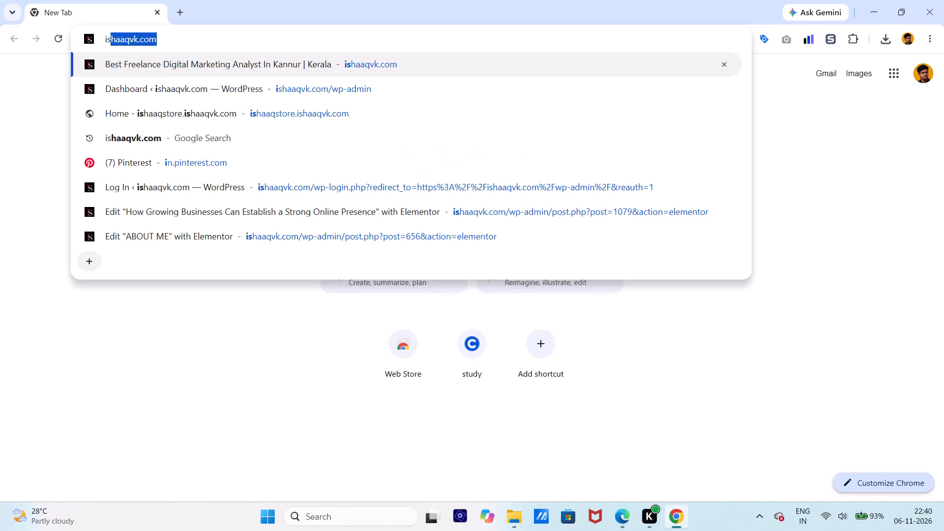
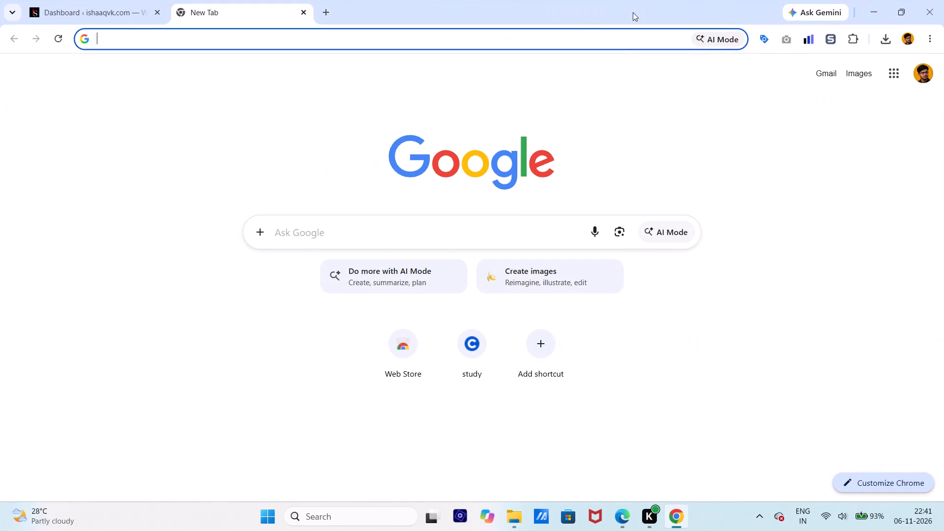
Open the website's WordPress dashboard in the new tab and open the SEO post for editing from the posts list.
left_click(271, 41)
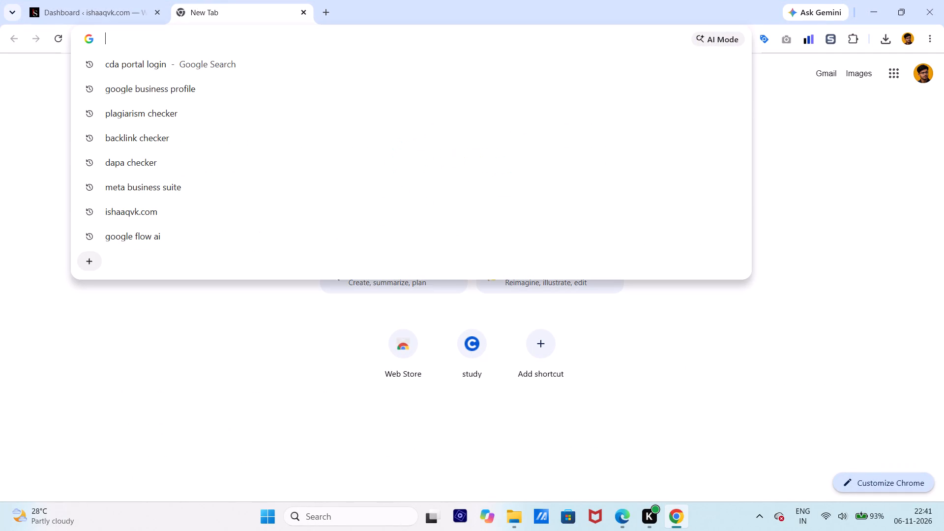
key("i")
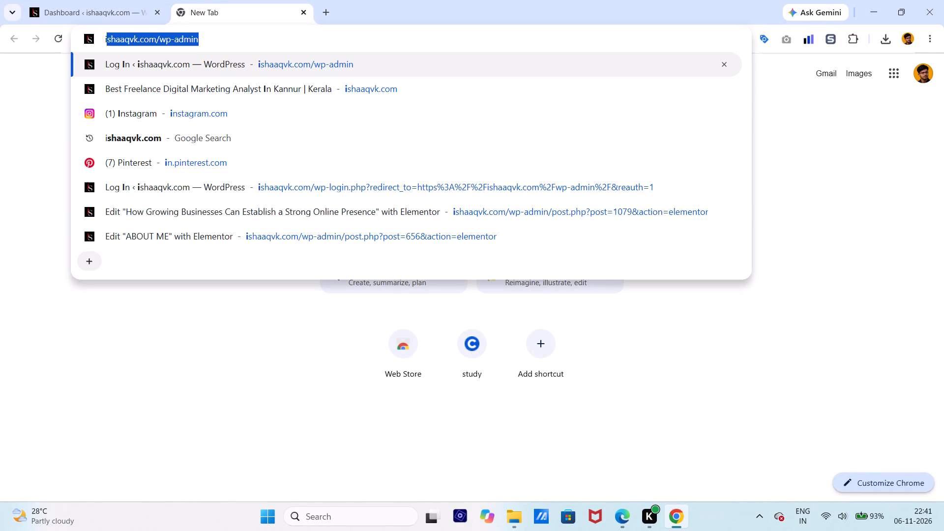
left_click(280, 65)
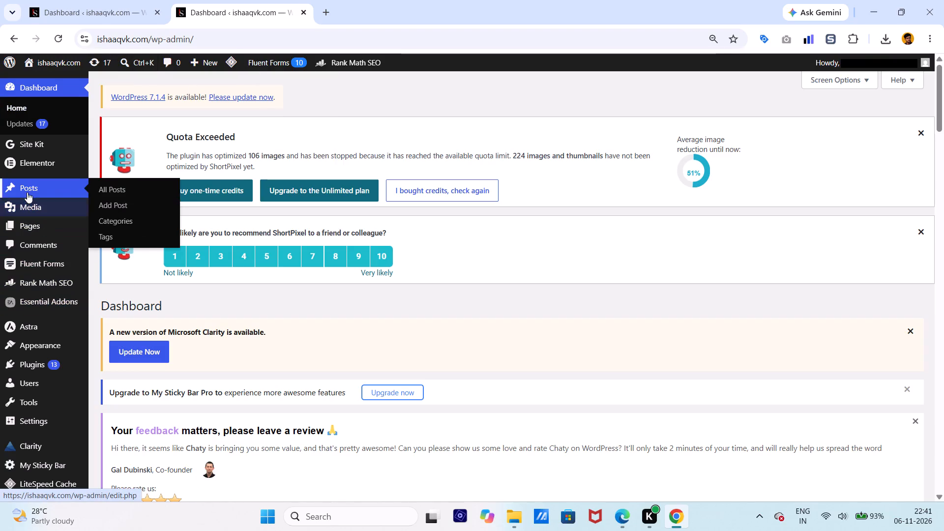
left_click(121, 191)
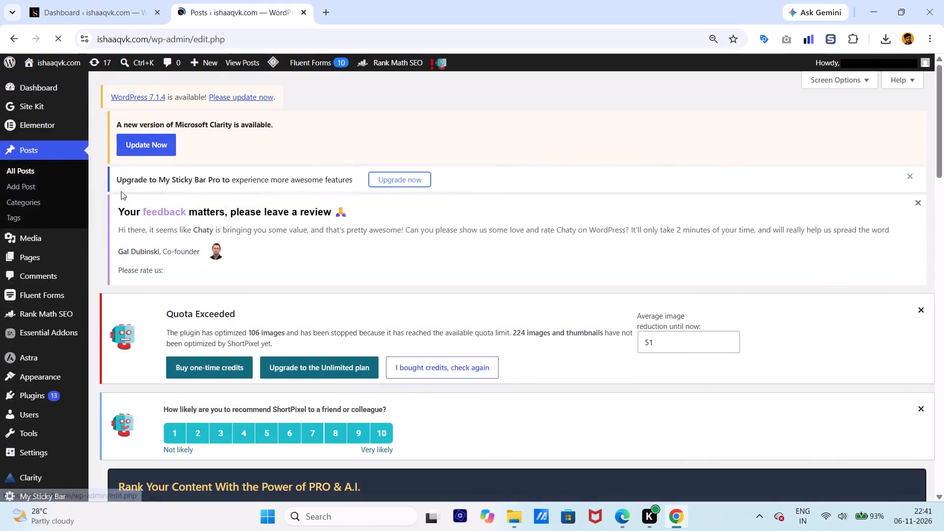
scroll(211, 261, "down", 5)
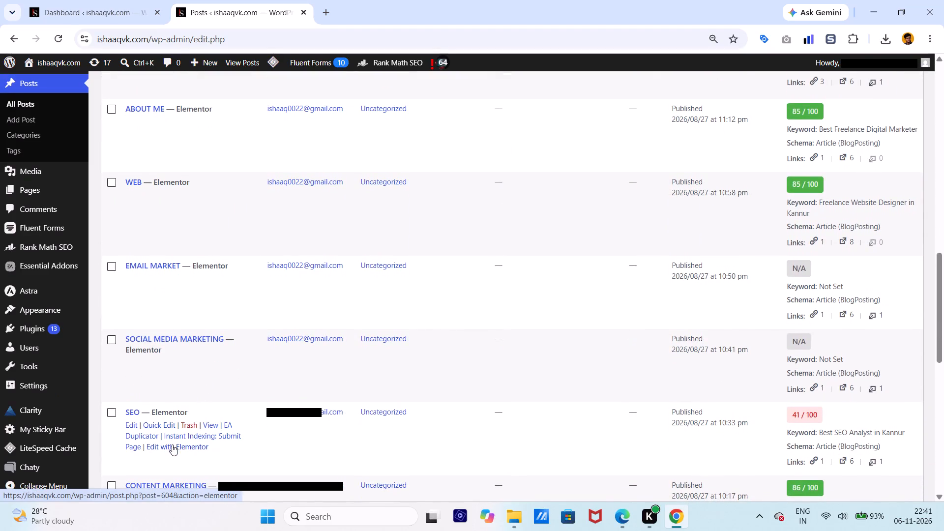
left_click(134, 427)
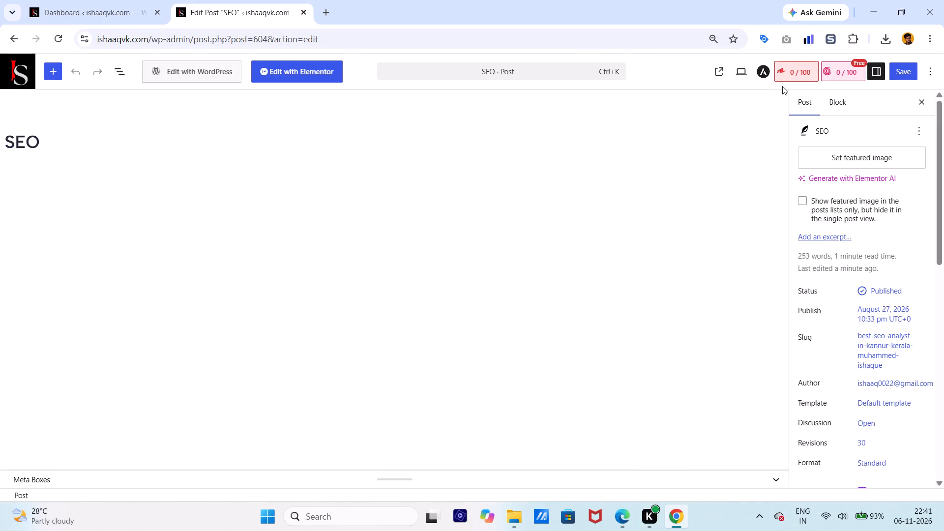
Correct the misspelled word in the post's Rank Math snippet title so it begins with "Best SEO Analyst in Kannur".
left_click(796, 71)
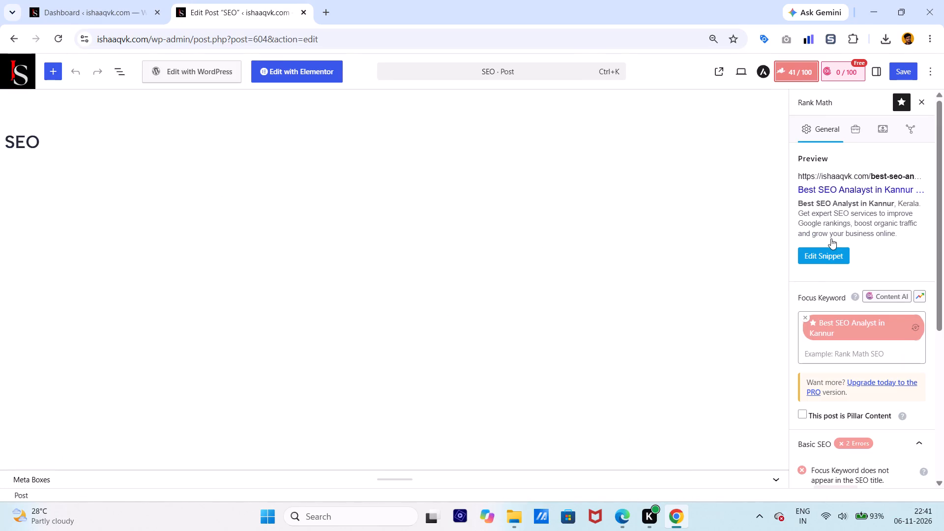
left_click(828, 251)
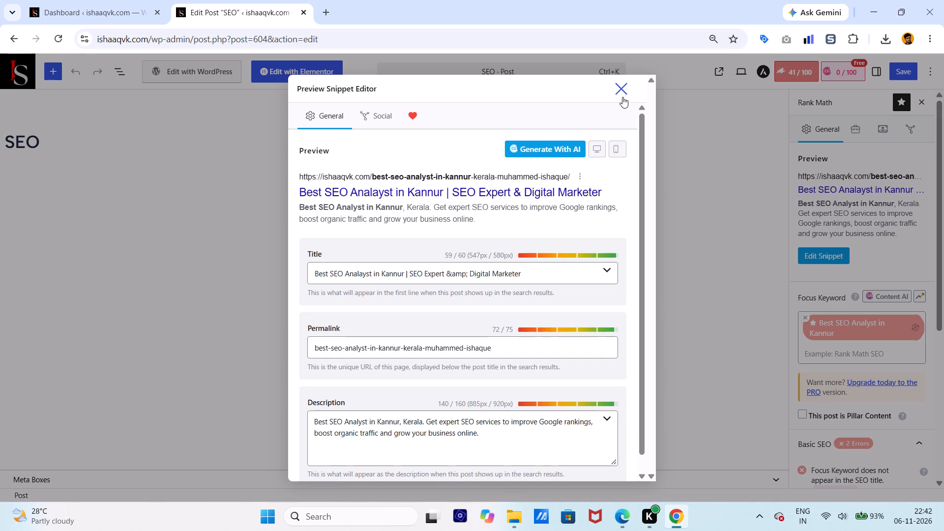
left_click(372, 273)
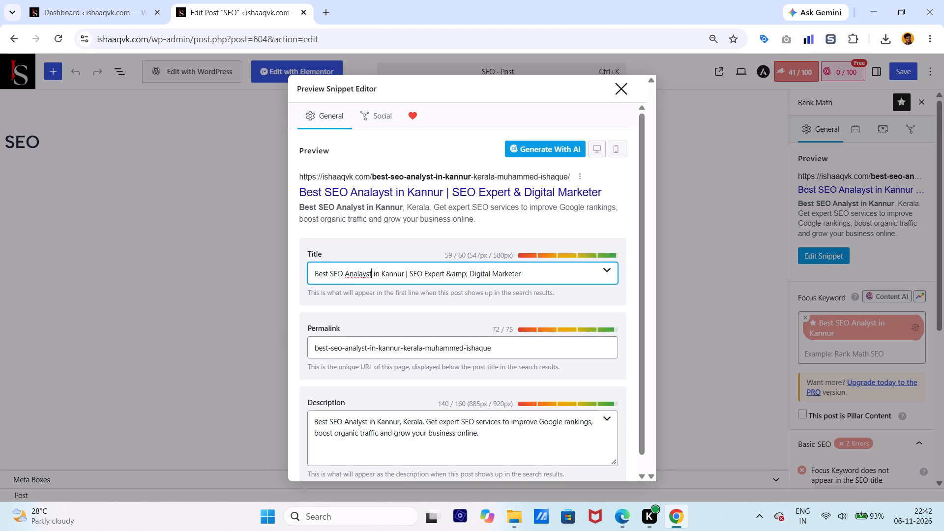
left_click(362, 274)
key("BackSpace")
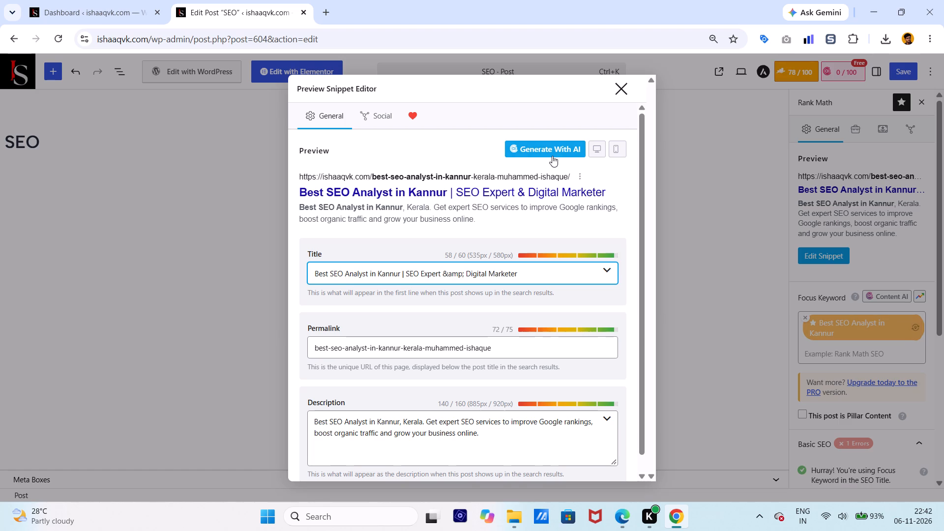
left_click(616, 91)
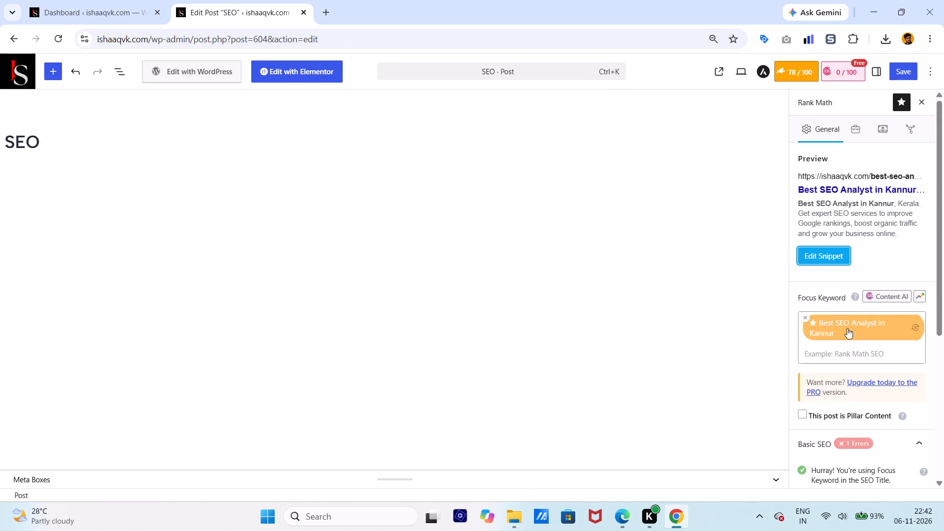
scroll(847, 328, "down", 3)
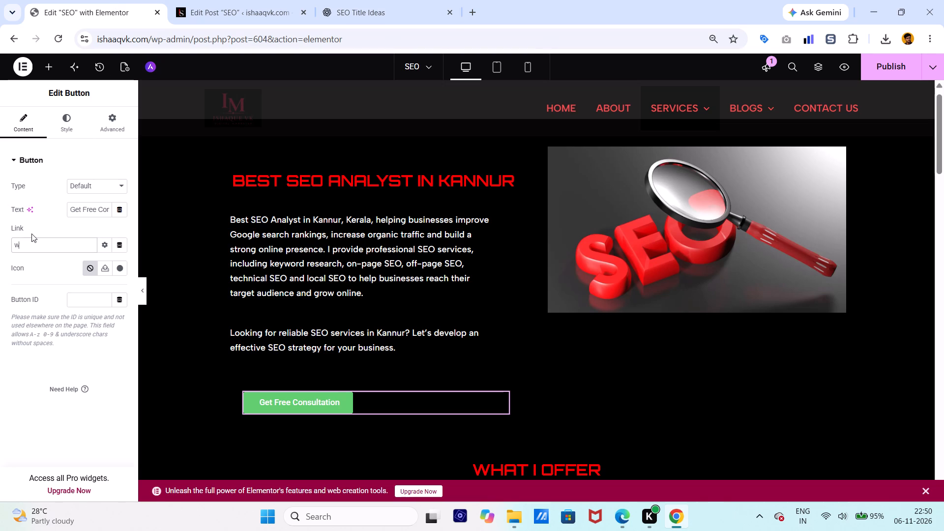
Set the link of the "Get Free Consultation" hero button to the copied WhatsApp wa.me address.
key("BackSpace")
key("ctrl+v")
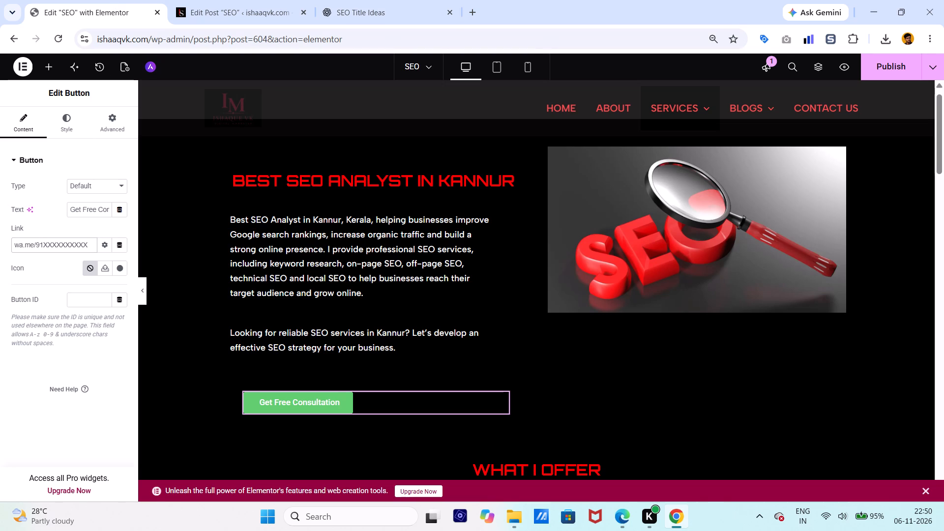
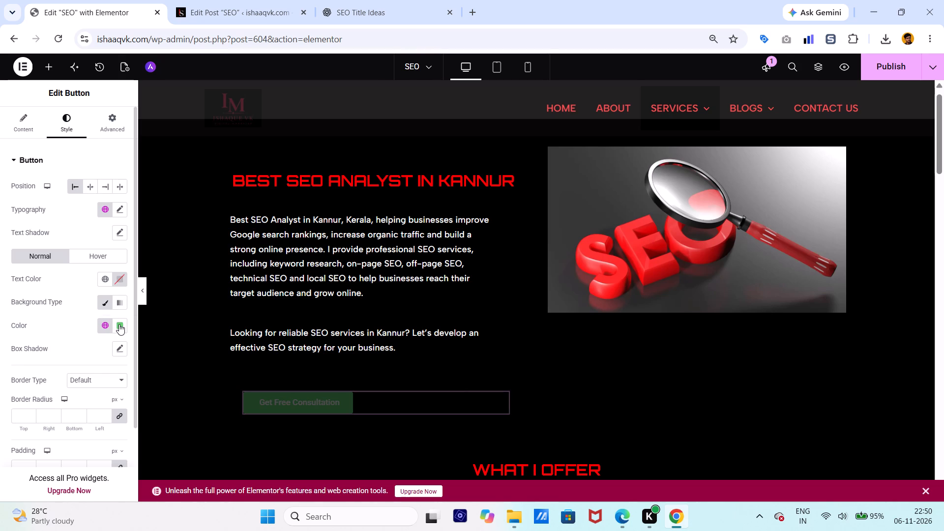
Change the "Get Free Consultation" button's normal-state background colour to pure bright red.
left_click(120, 324)
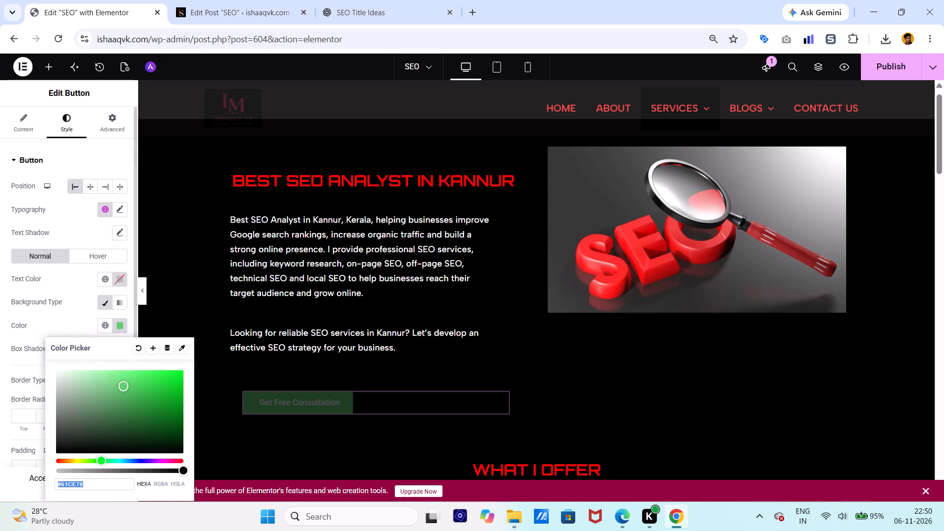
left_click_drag(100, 462, 49, 455)
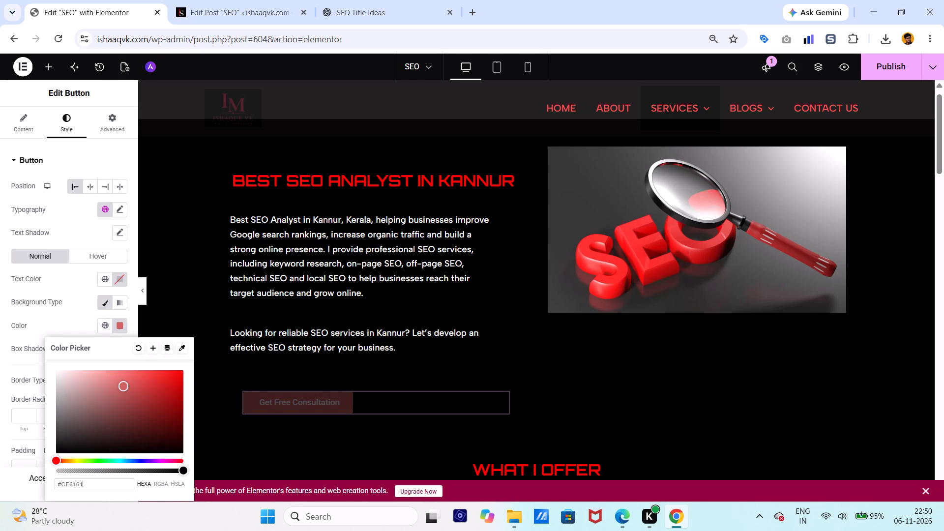
left_click_drag(122, 391, 182, 366)
left_click(76, 213)
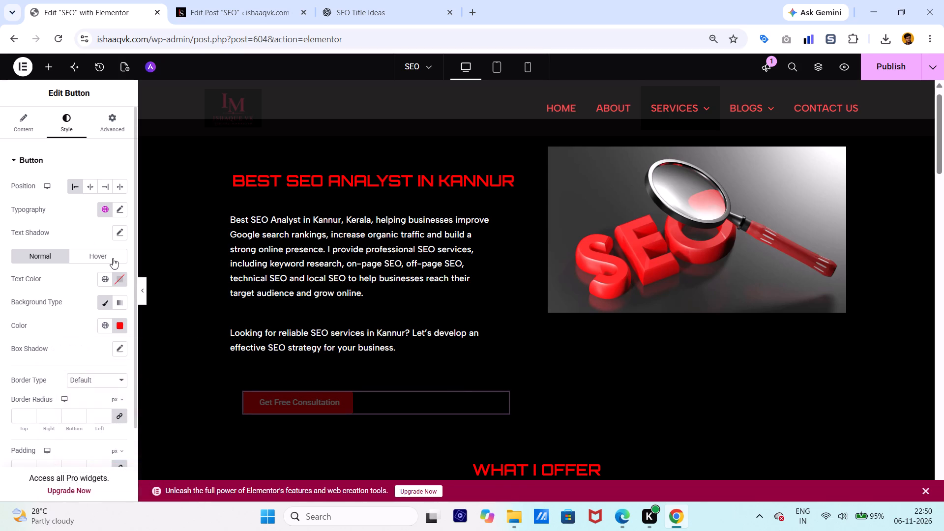
Open the hover-state background colour of the "Get Free Consultation" button for editing.
left_click(112, 259)
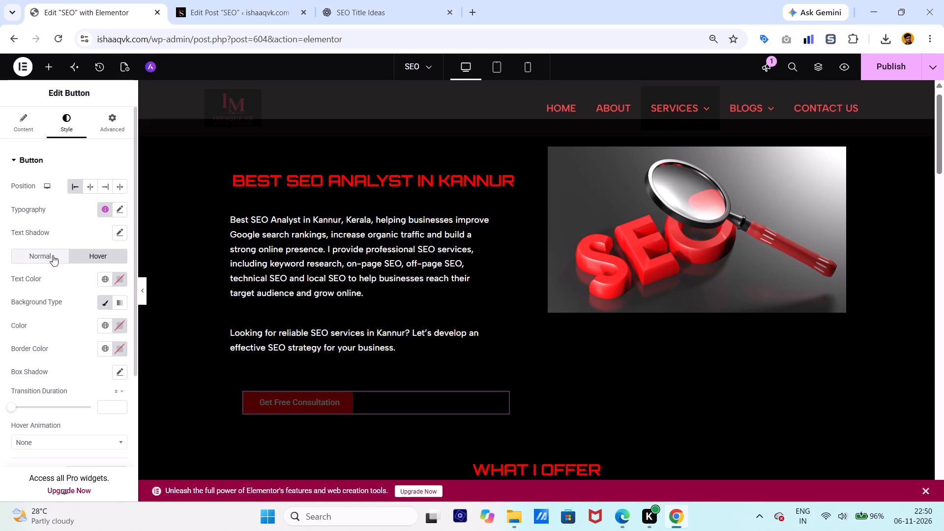
left_click(118, 325)
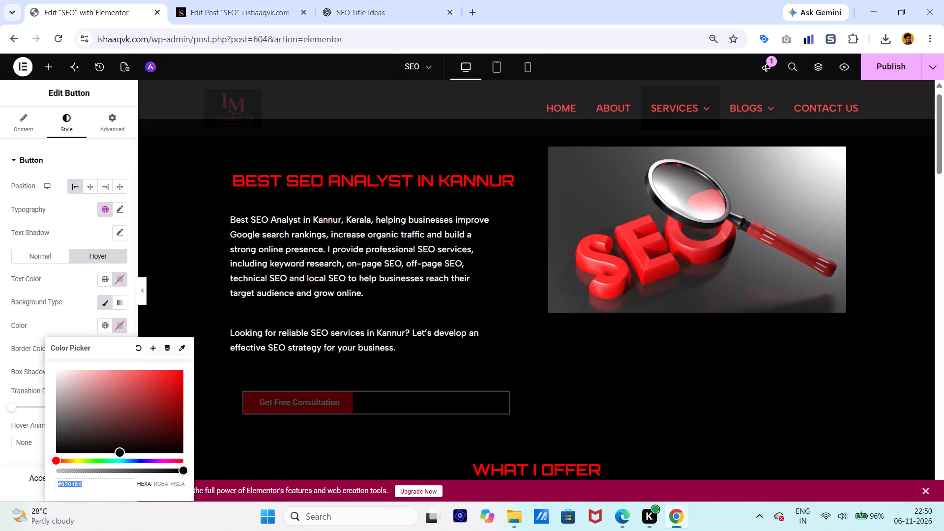
Set the hero button's hover background colour to black, #000000.
left_click(99, 412)
left_click_drag(99, 412, 49, 460)
left_click_drag(49, 460, 48, 461)
left_click(72, 218)
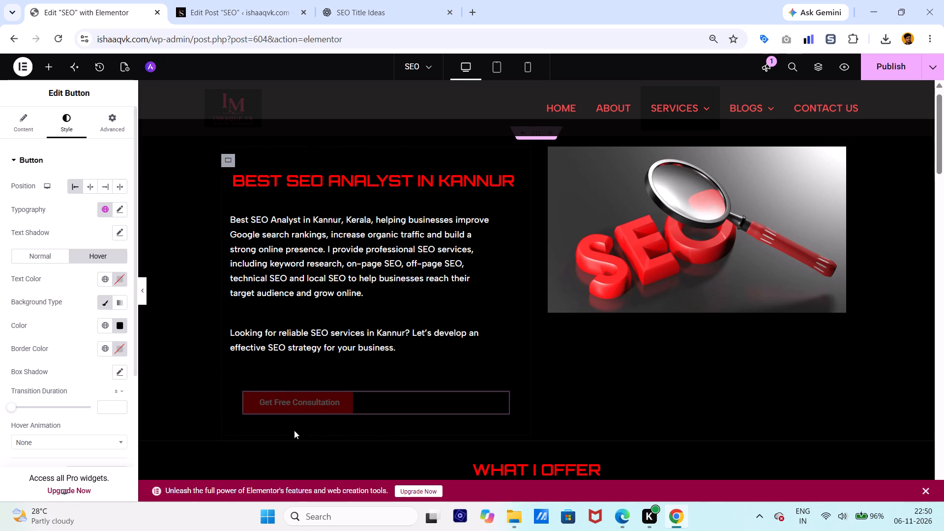
Set the "Get Free Consultation" button's normal text colour to black, #000000.
left_click(299, 339)
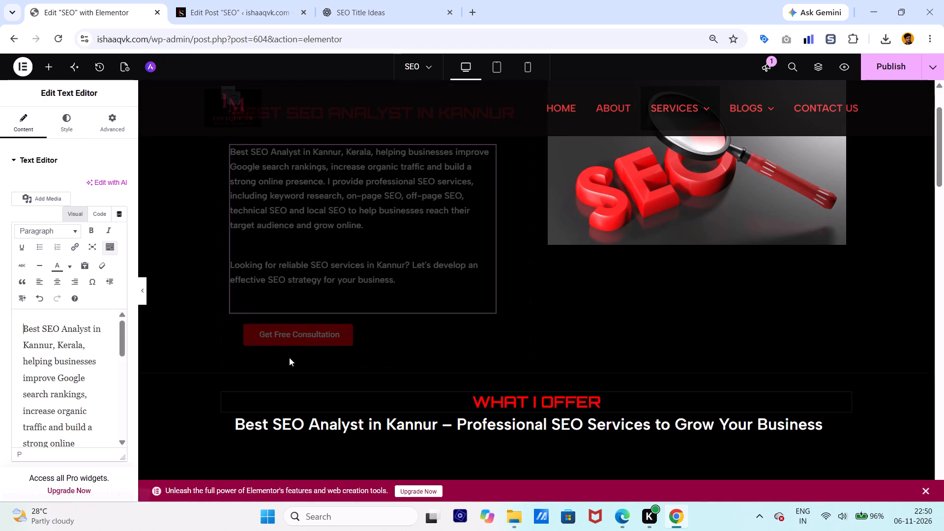
left_click(278, 342)
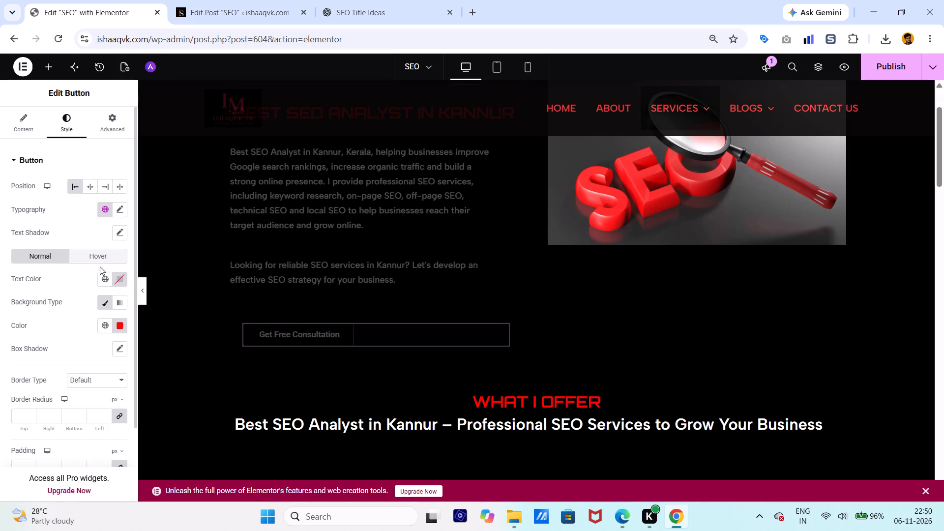
left_click(122, 276)
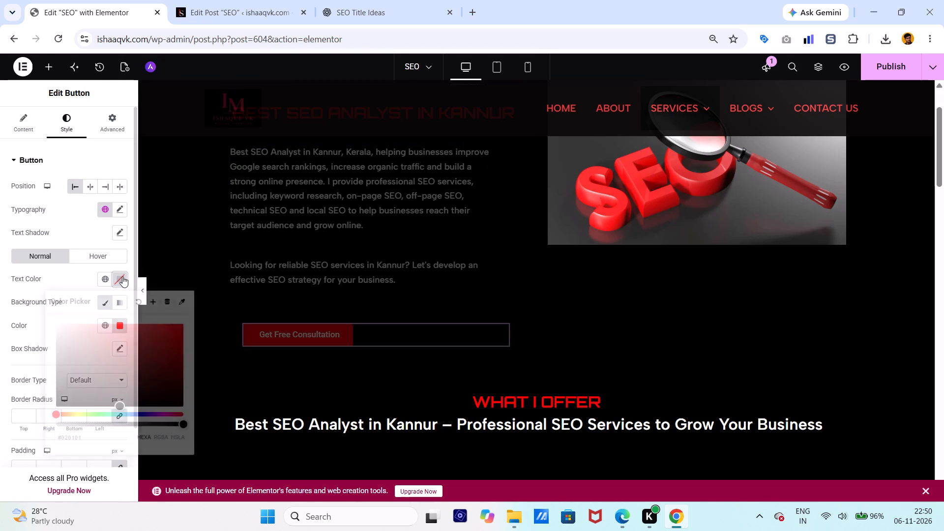
left_click_drag(132, 350, 134, 350)
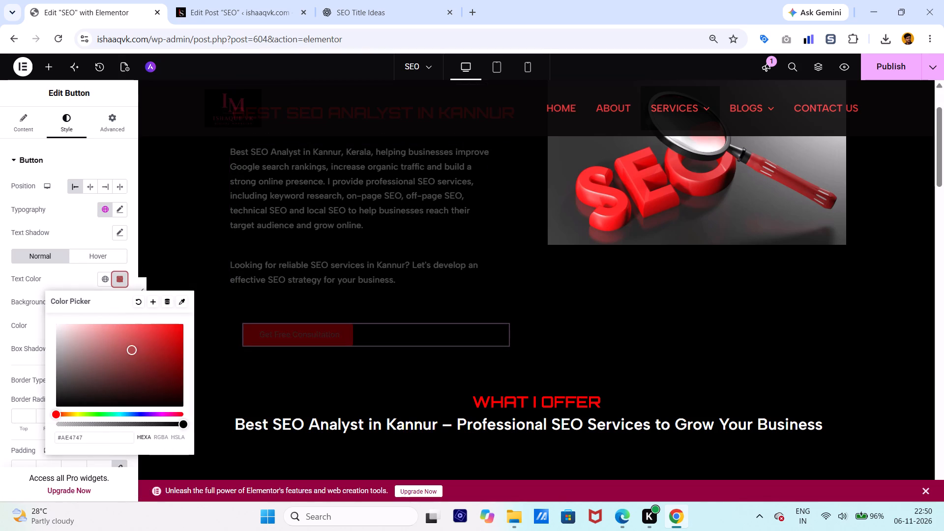
left_click_drag(134, 350, 193, 319)
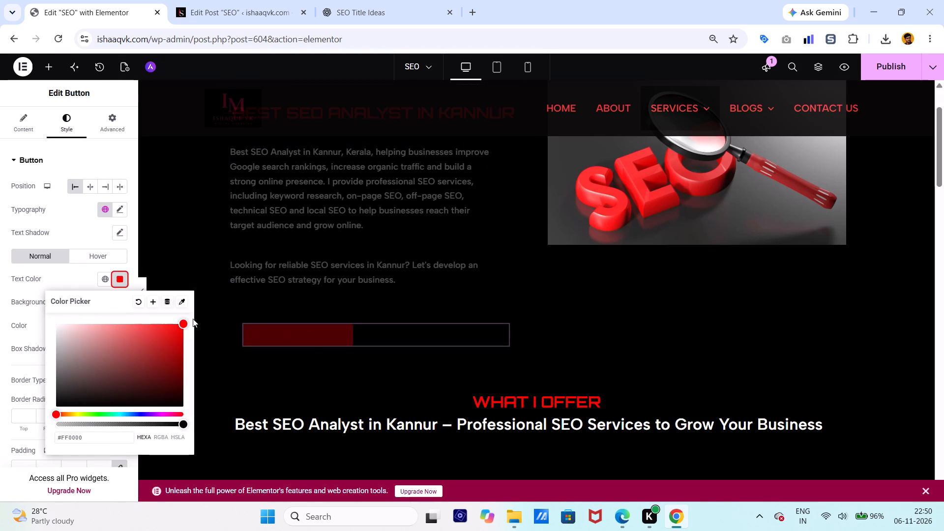
left_click(180, 323)
left_click_drag(63, 399, 42, 420)
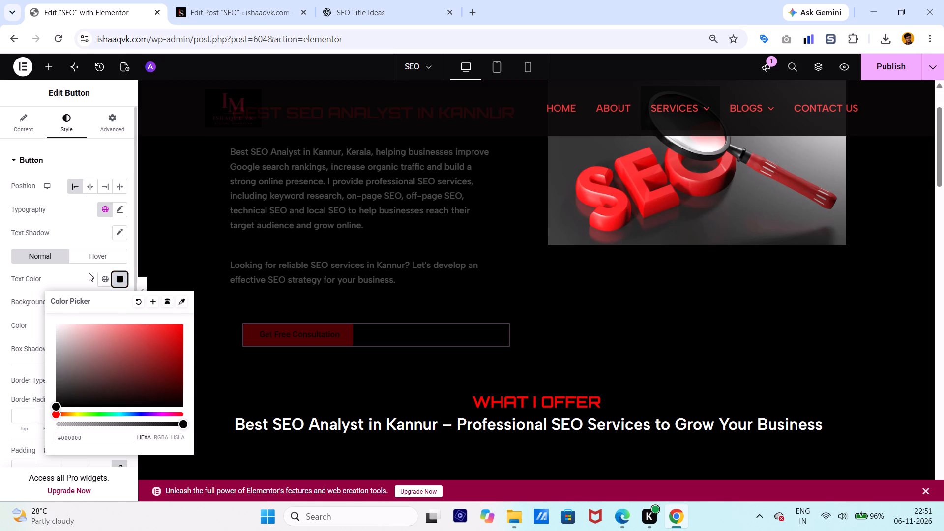
Set the hero button's hover text colour to red, #FF0000, and check the hover effect on the page.
left_click(97, 253)
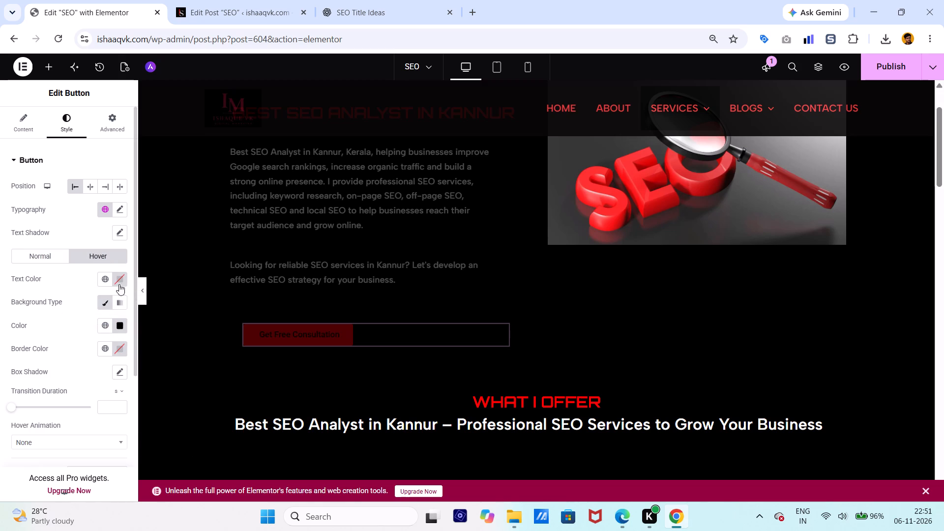
left_click(118, 279)
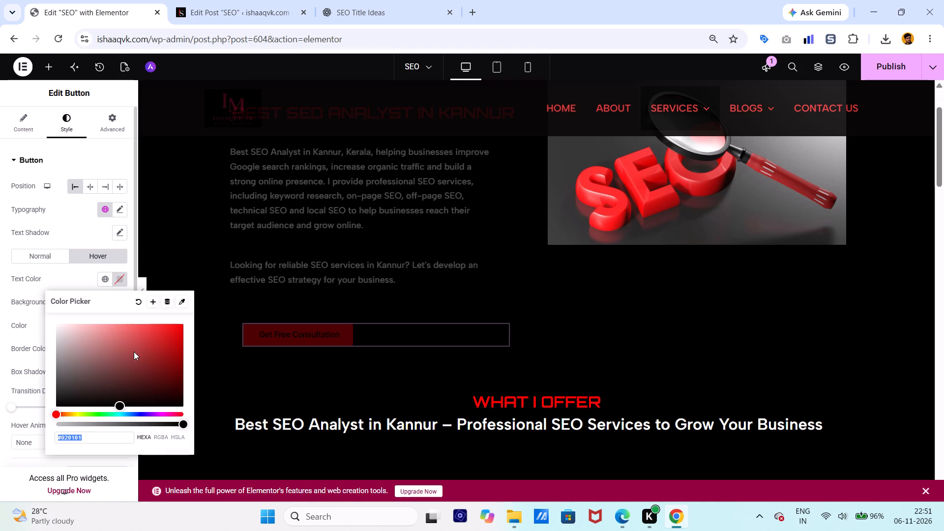
left_click_drag(134, 352, 190, 312)
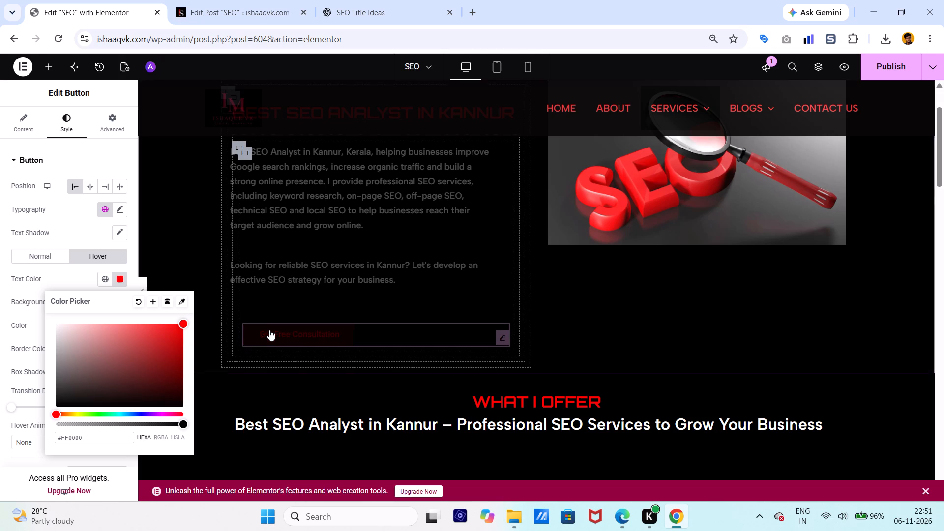
left_click(199, 266)
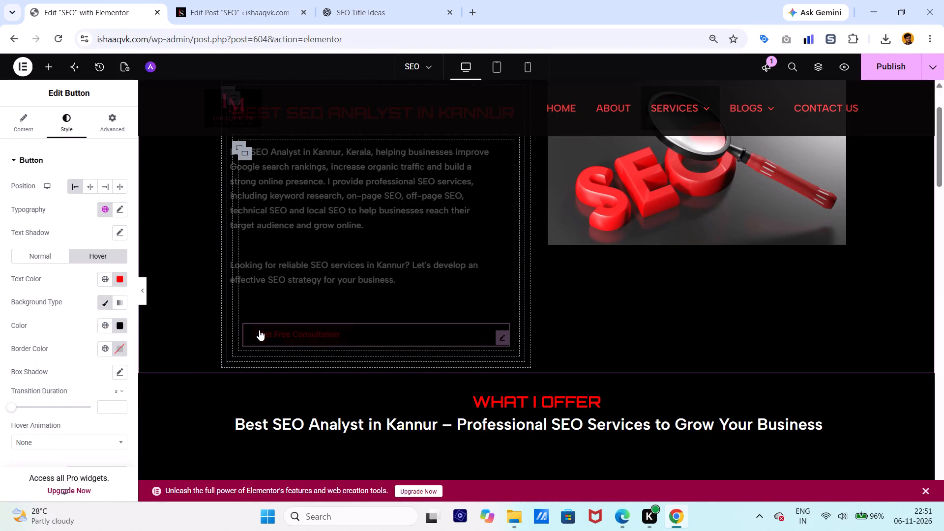
scroll(334, 245, "up", 1)
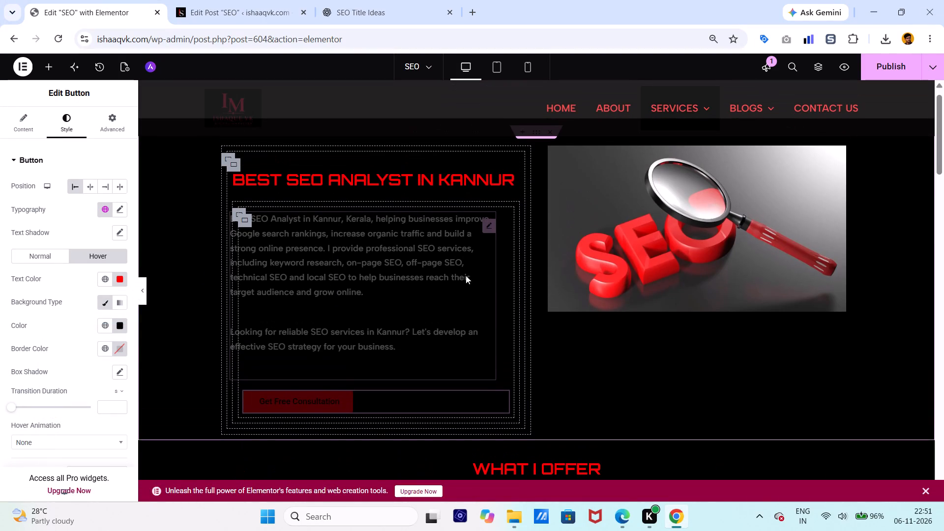
scroll(477, 278, "down", 1)
Set the top margin of the hero section's SEO magnifying-glass image to 107 px.
left_click(656, 235)
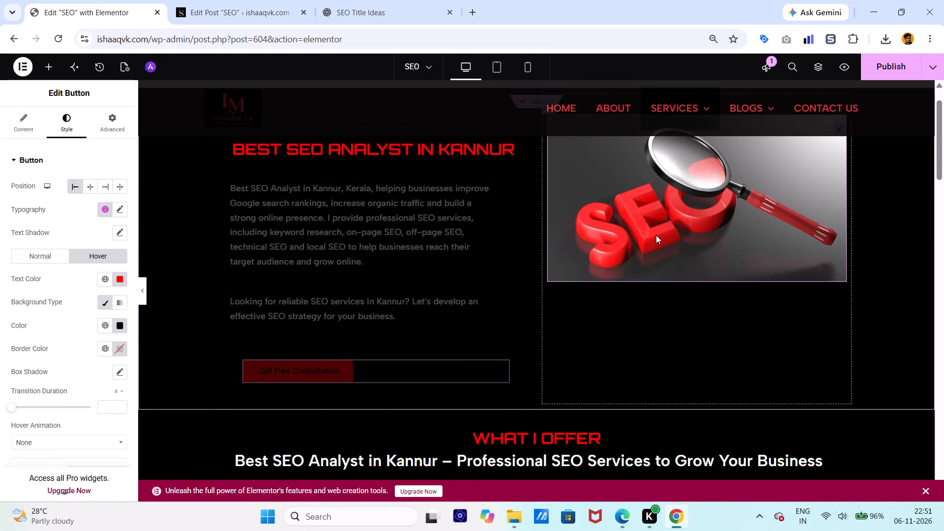
left_click(113, 116)
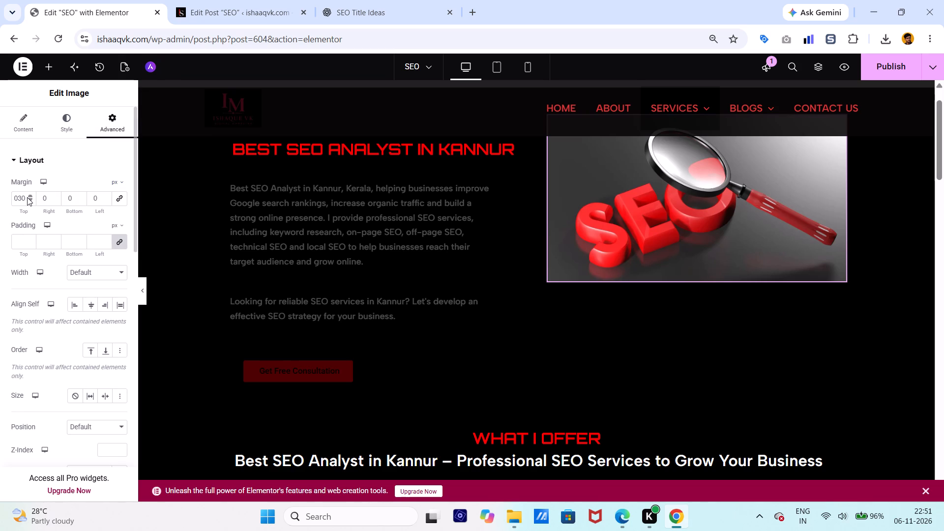
left_click(25, 196)
key("BackSpace")
key("BackSpace")
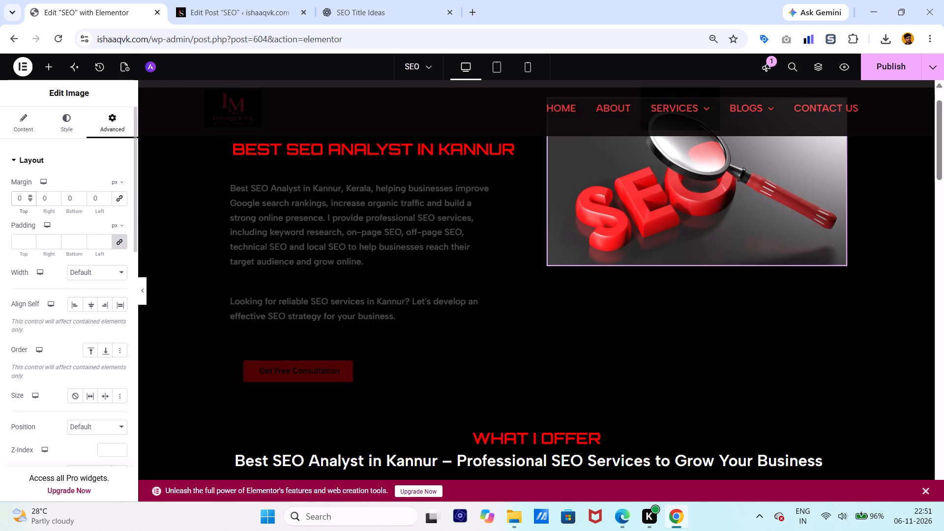
double_click(30, 196)
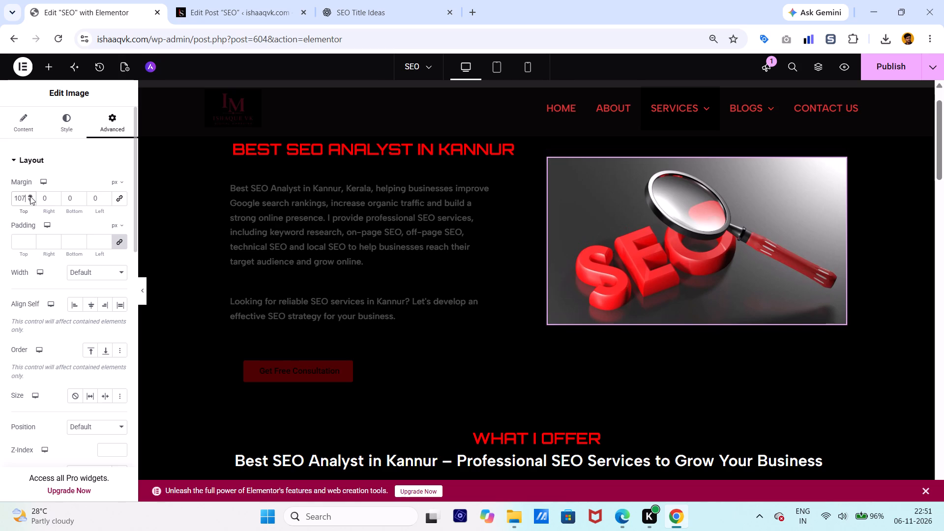
Publish the updated SEO page.
left_click(883, 73)
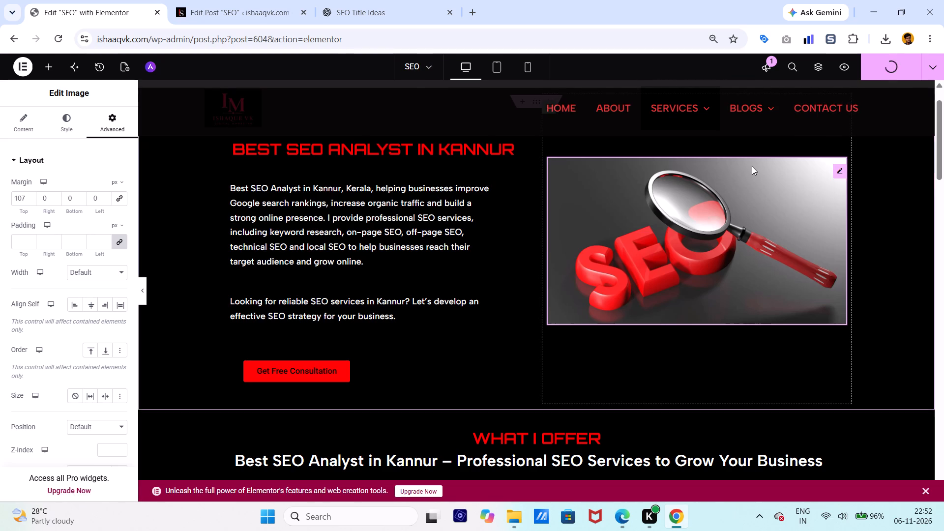
Review the published page from the hero section through the "WHAT I OFFER" service boxes.
left_click(839, 174)
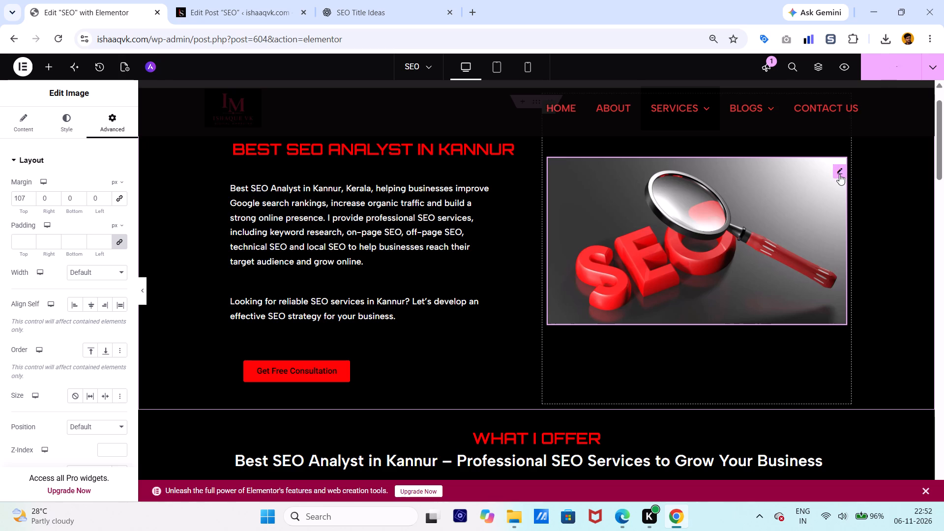
scroll(655, 206, "down", 5)
scroll(655, 206, "up", 3)
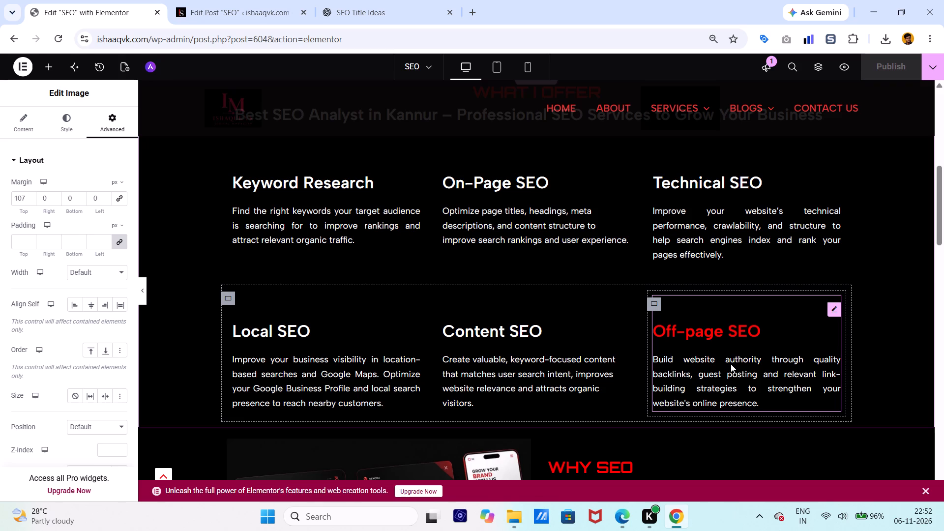
scroll(731, 364, "up", 1)
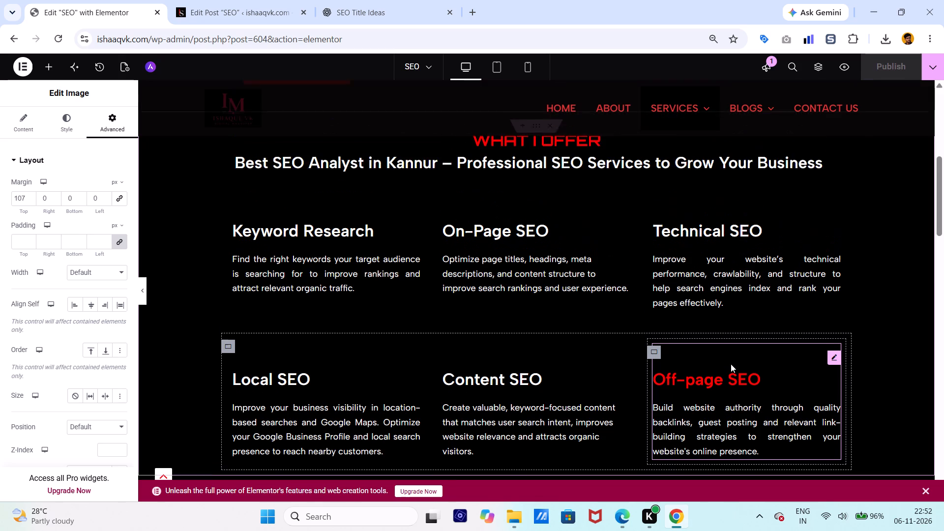
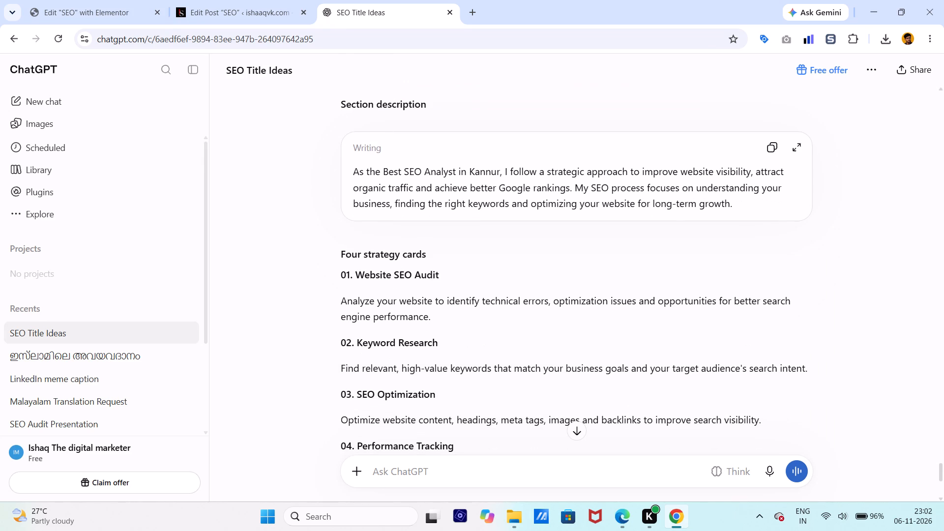
left_click_drag(356, 272, 450, 274)
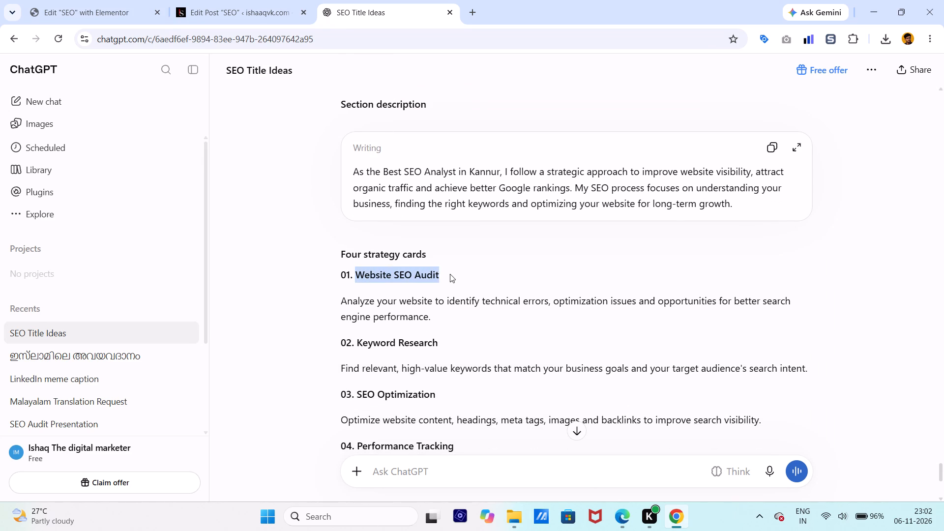
left_click_drag(450, 274, 450, 274)
key("ctrl+c")
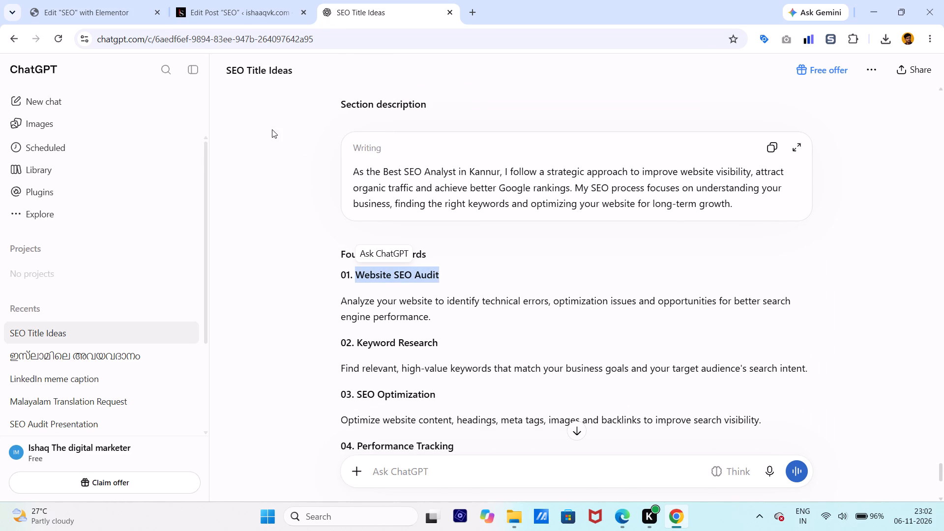
left_click(237, 3)
left_click(119, 2)
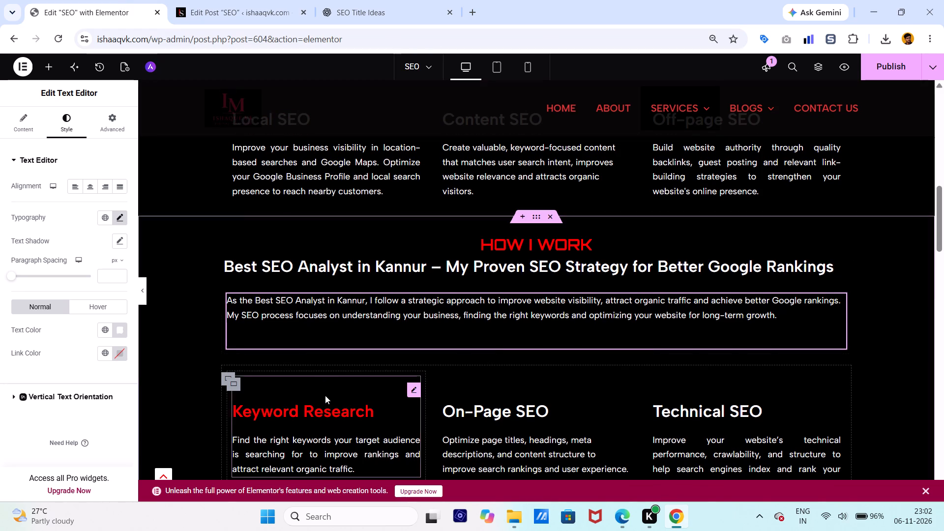
left_click(319, 406)
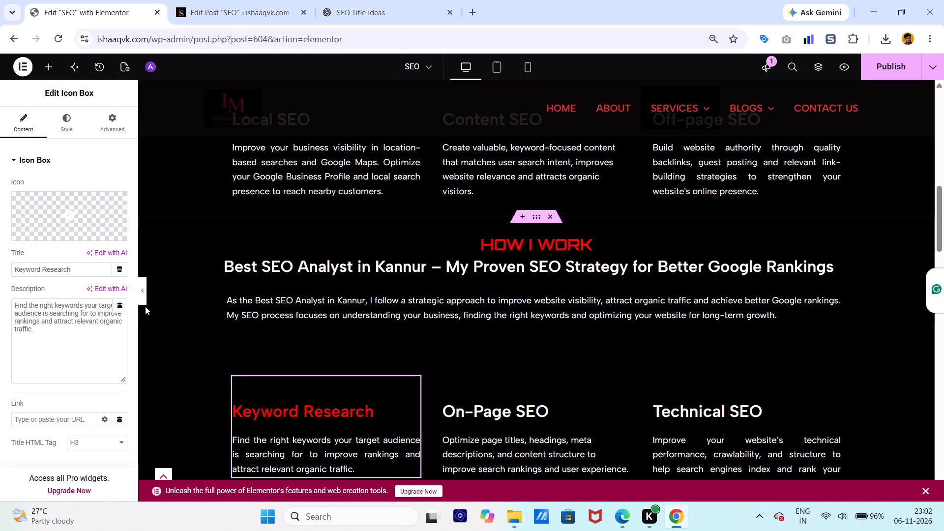
left_click_drag(83, 269, 17, 270)
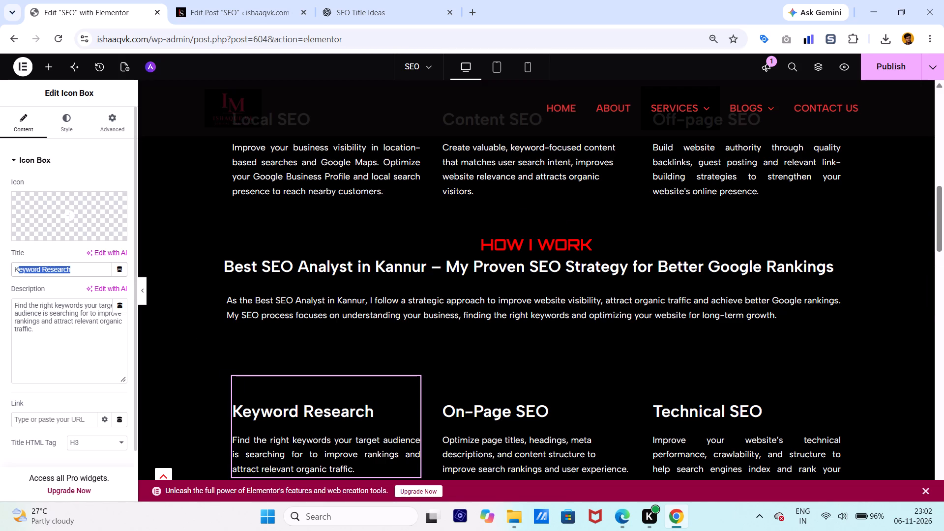
key("BackSpace")
key("BackSpace")
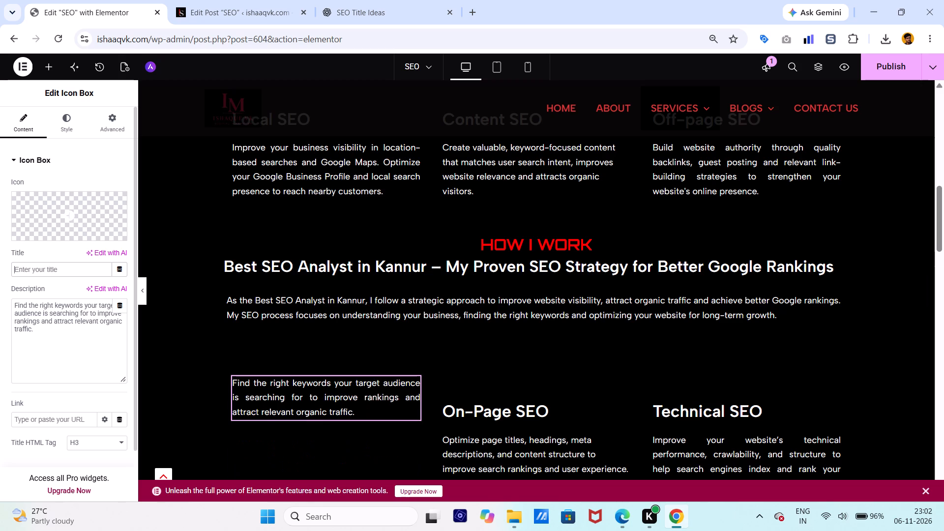
key("ctrl+v")
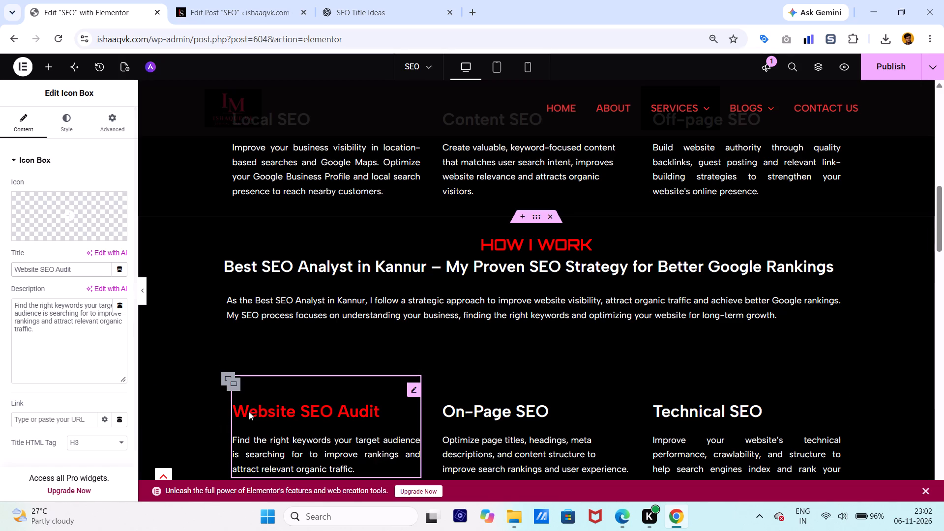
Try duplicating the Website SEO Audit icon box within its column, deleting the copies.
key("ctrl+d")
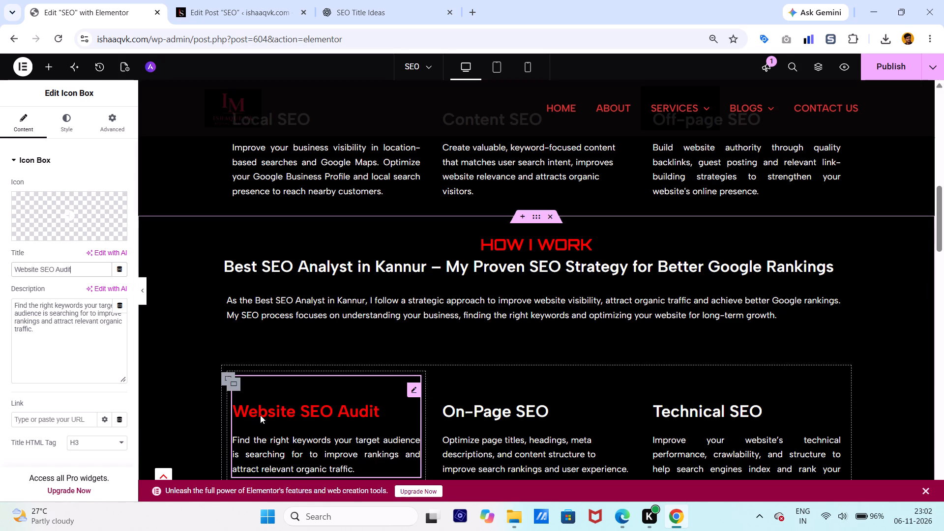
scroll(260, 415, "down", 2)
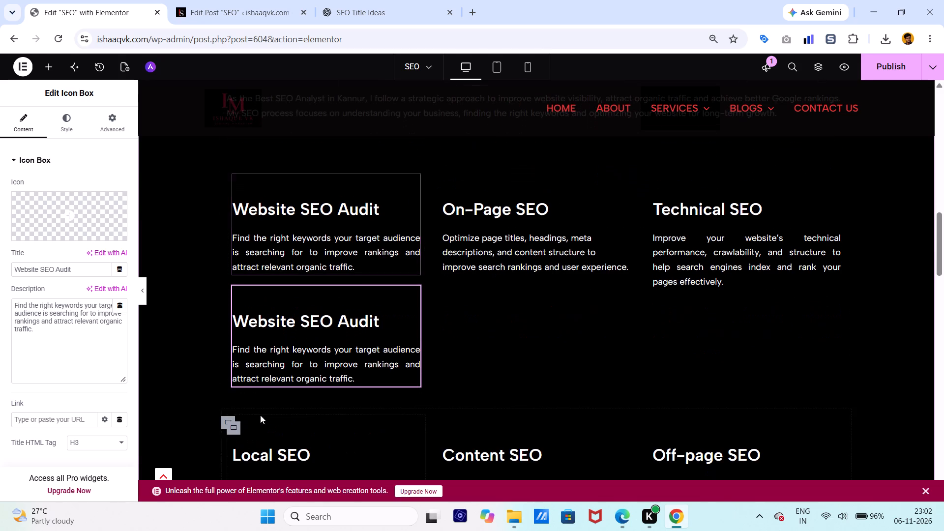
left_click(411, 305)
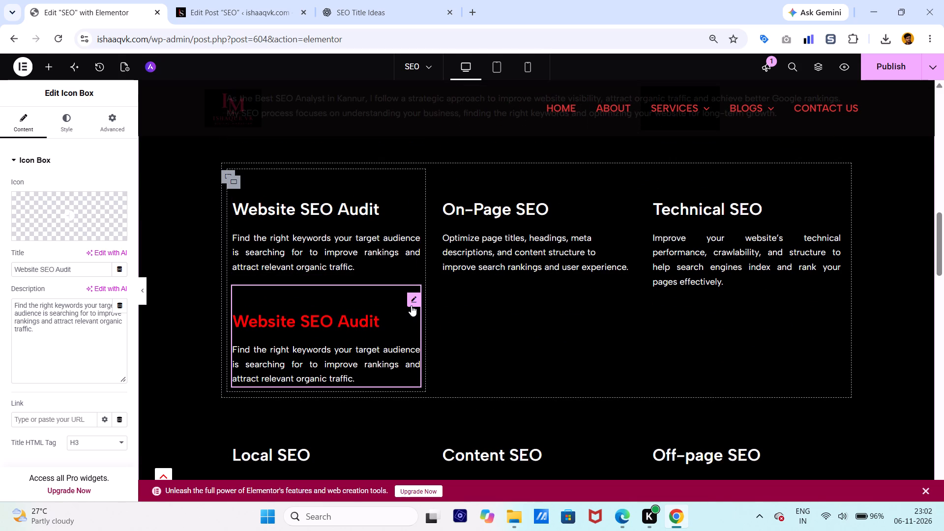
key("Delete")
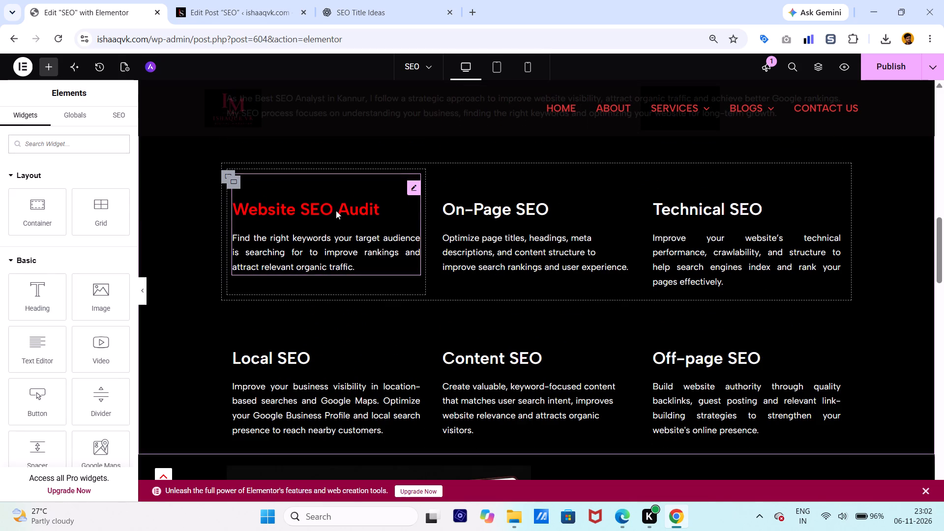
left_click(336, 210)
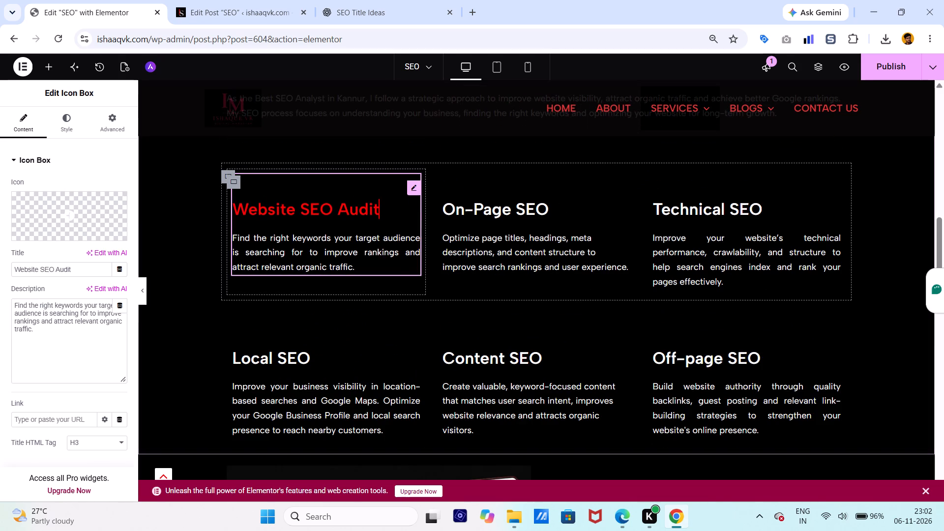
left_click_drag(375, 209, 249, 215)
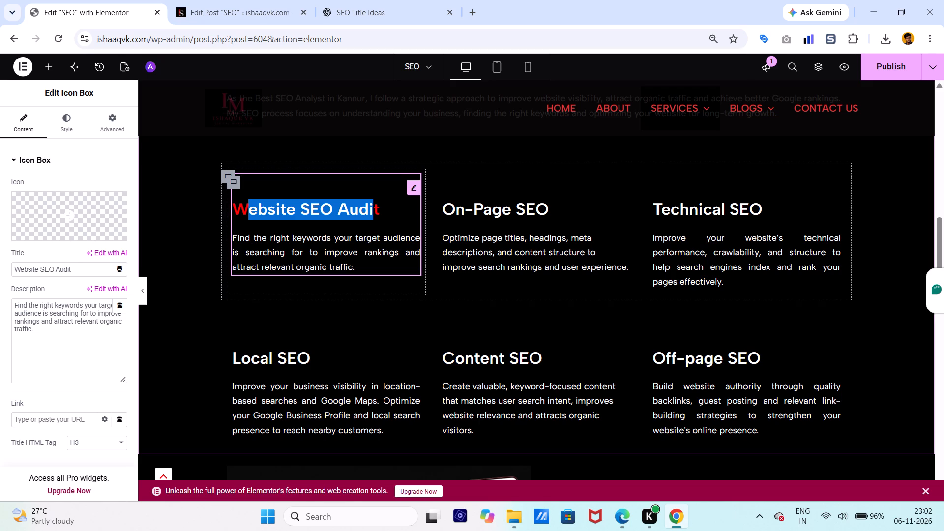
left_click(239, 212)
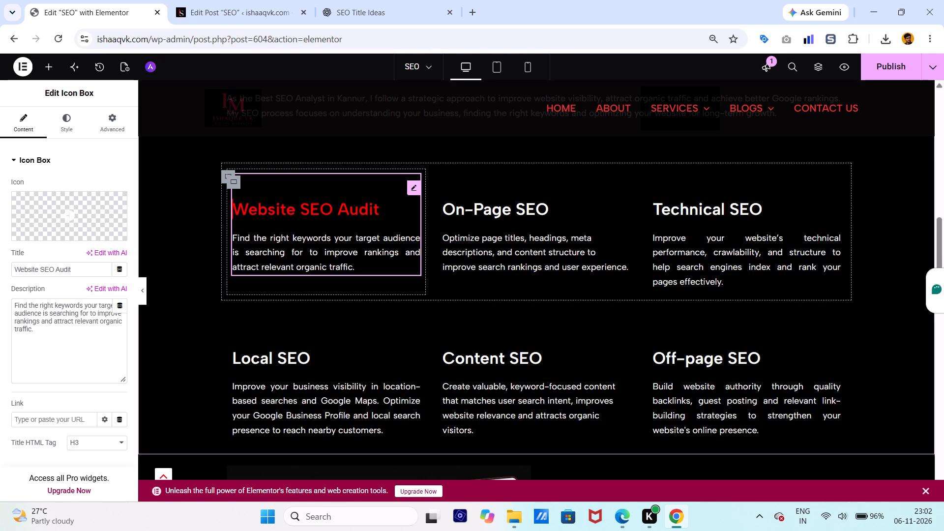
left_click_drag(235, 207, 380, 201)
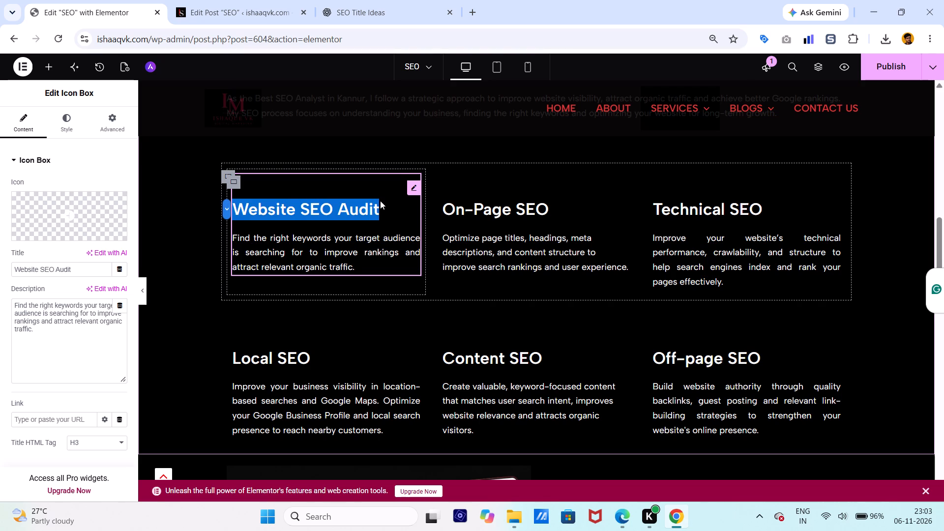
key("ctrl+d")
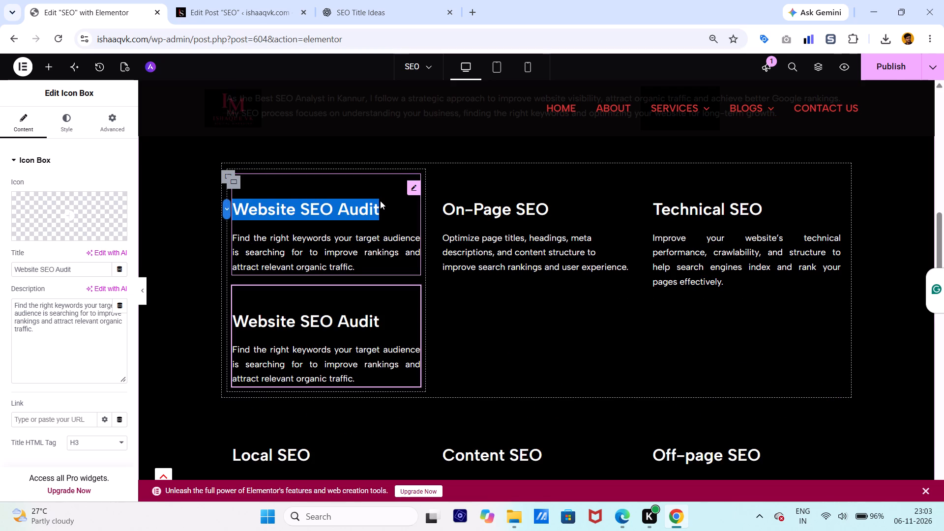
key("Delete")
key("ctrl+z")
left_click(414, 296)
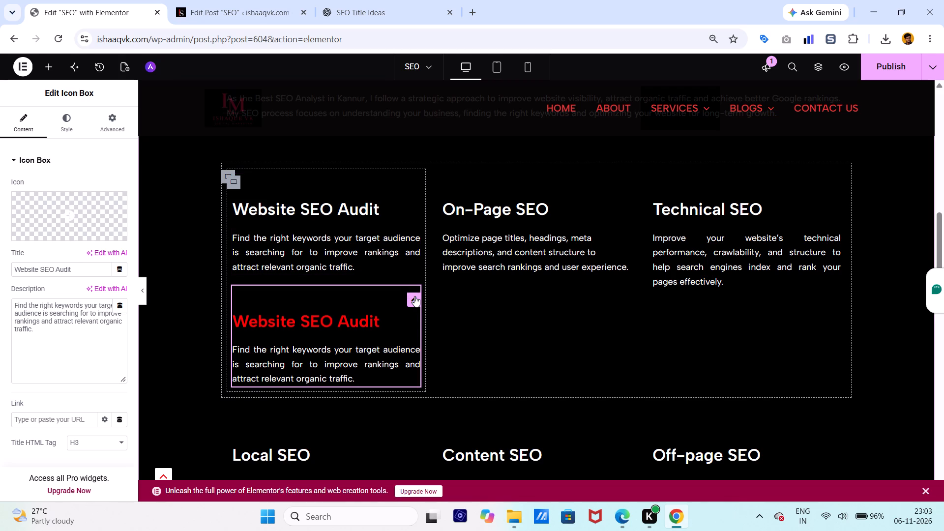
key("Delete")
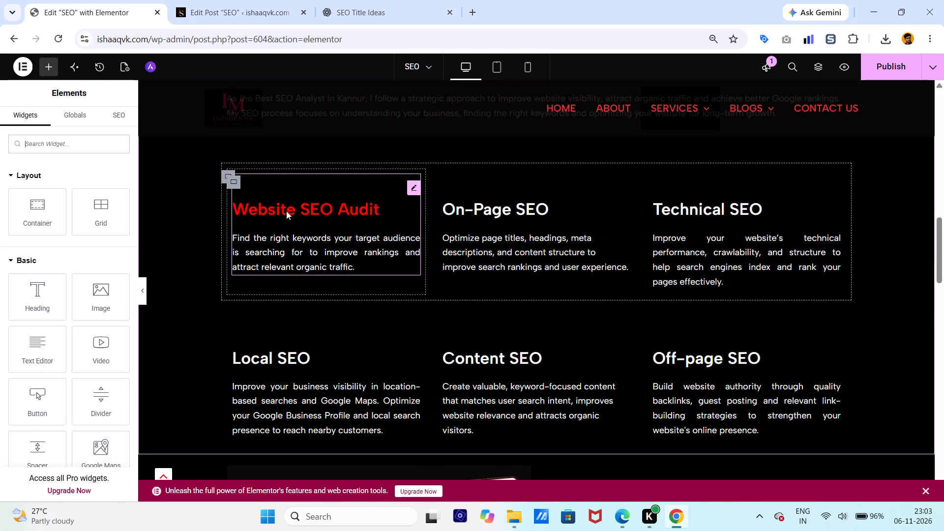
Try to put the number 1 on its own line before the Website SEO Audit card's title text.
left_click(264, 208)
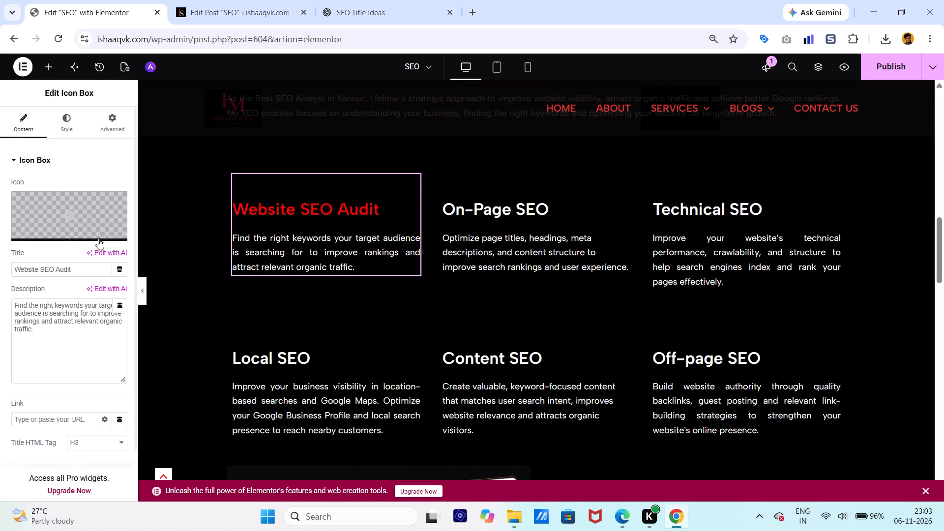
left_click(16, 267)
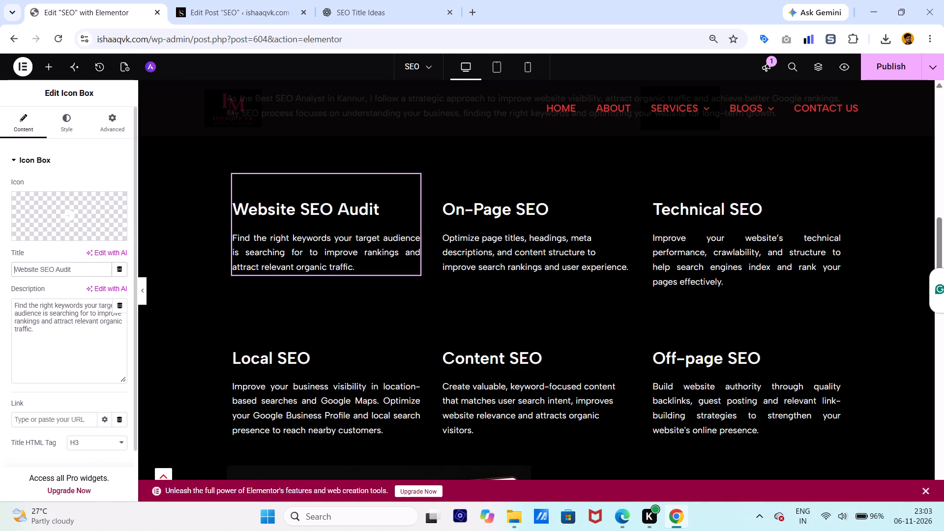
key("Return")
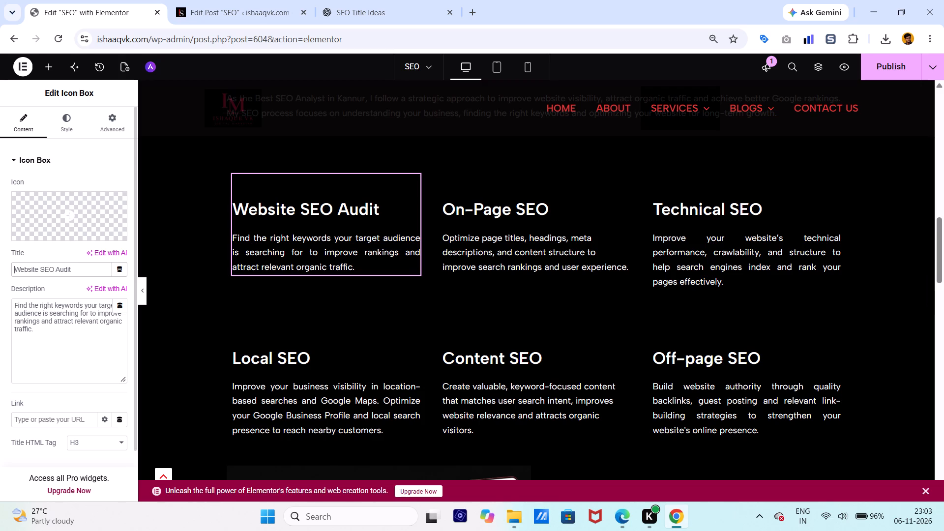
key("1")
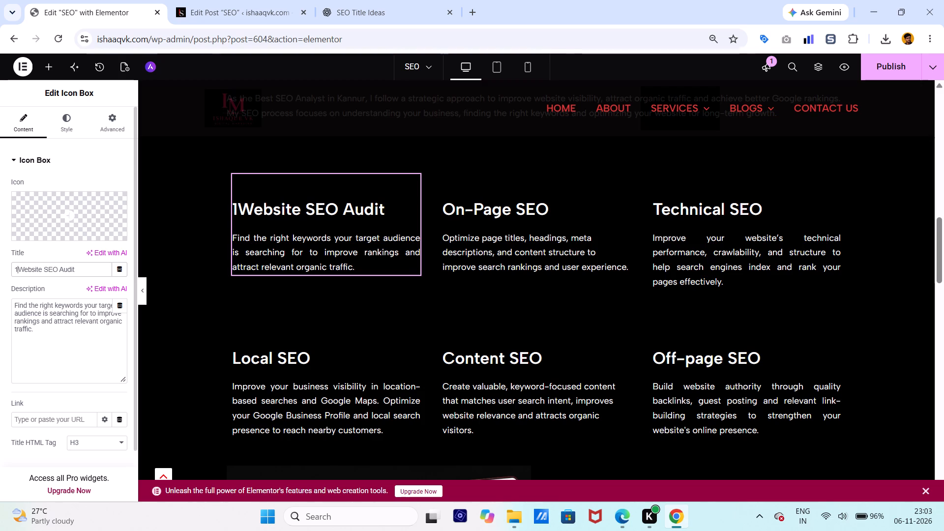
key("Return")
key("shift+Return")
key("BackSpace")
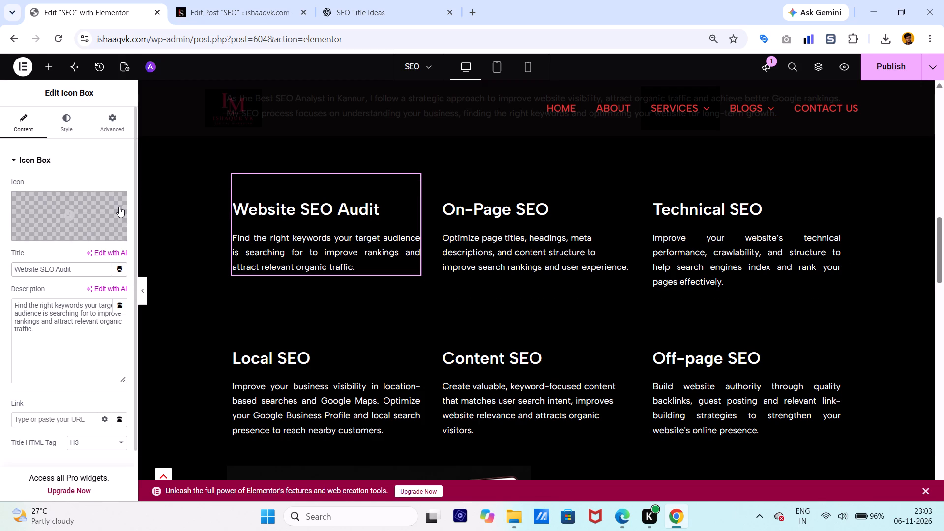
Add a Heading widget above the Website SEO Audit icon box and set its title to 1.
left_click(45, 71)
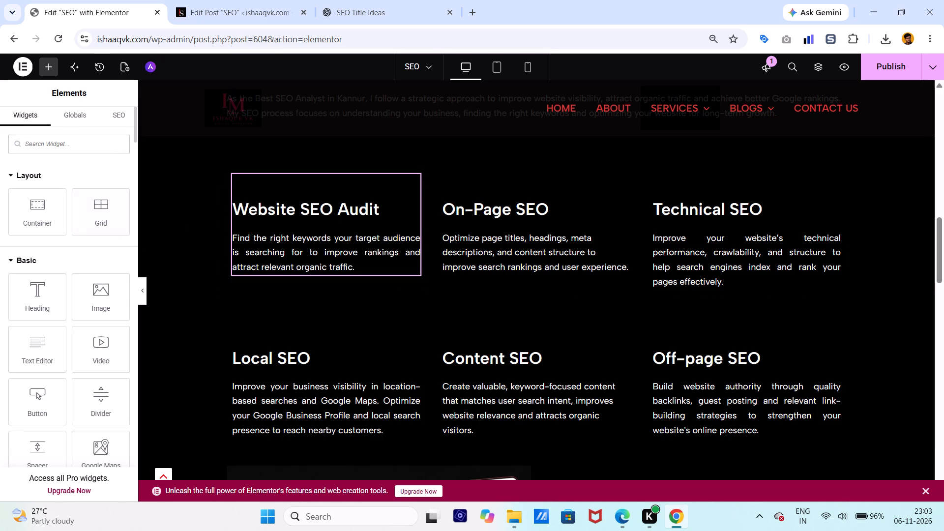
left_click(269, 208)
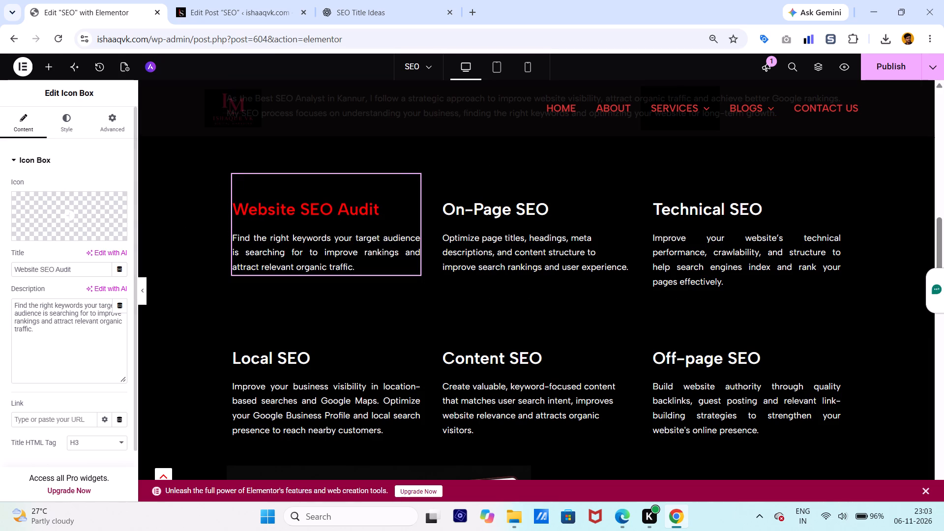
left_click(48, 61)
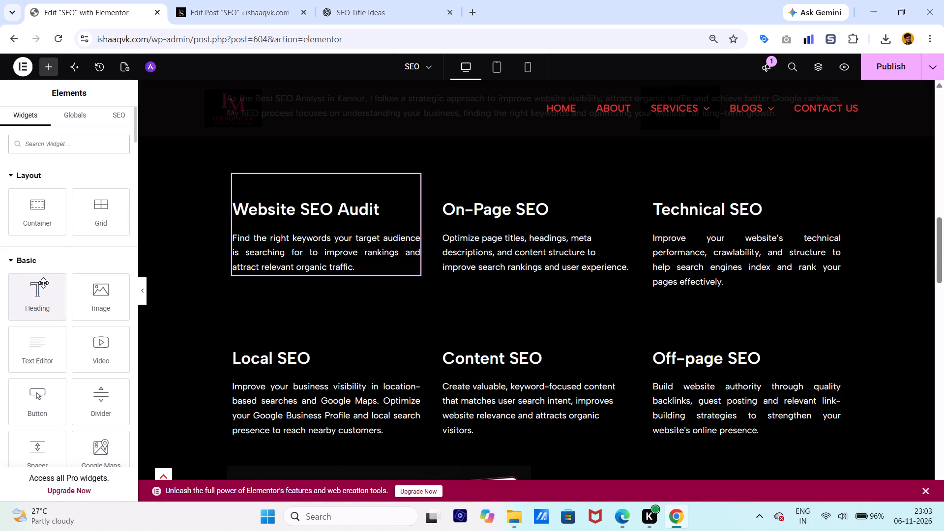
left_click_drag(41, 288, 307, 199)
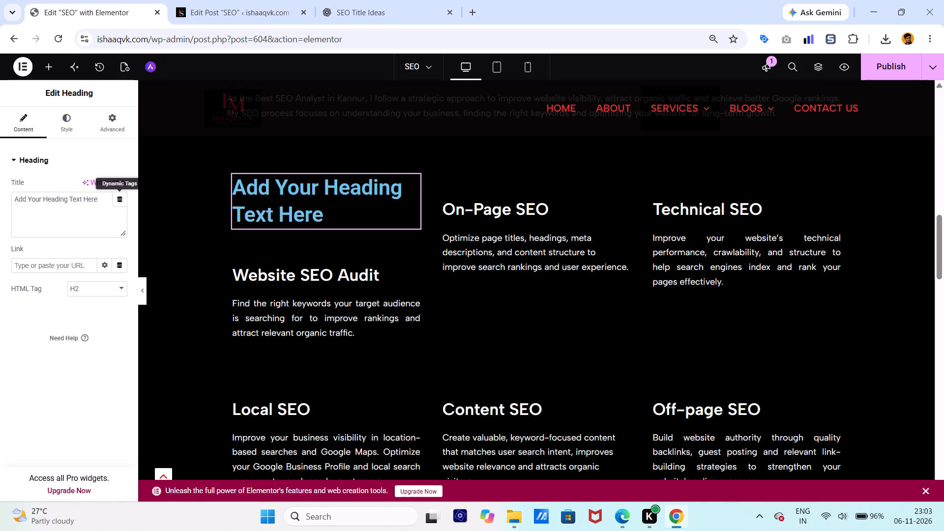
left_click_drag(96, 198, 3, 190)
key("BackSpace")
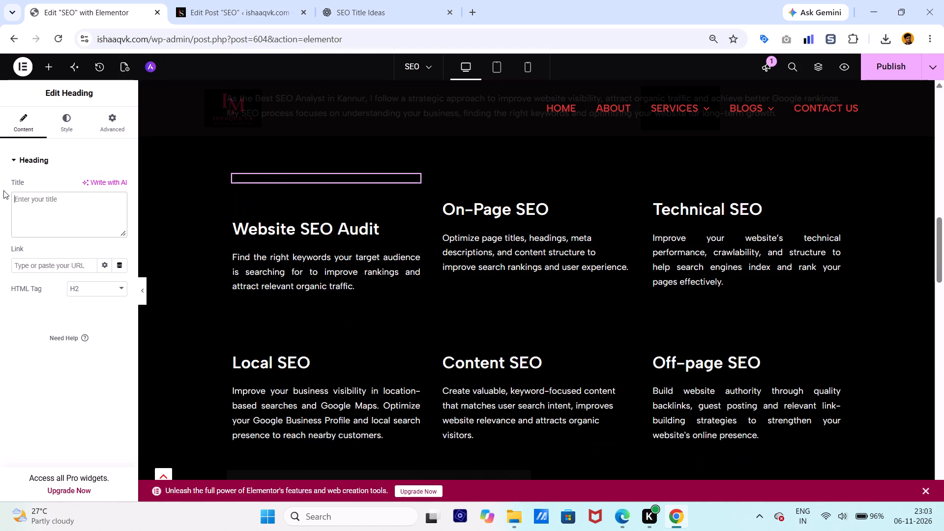
key("1")
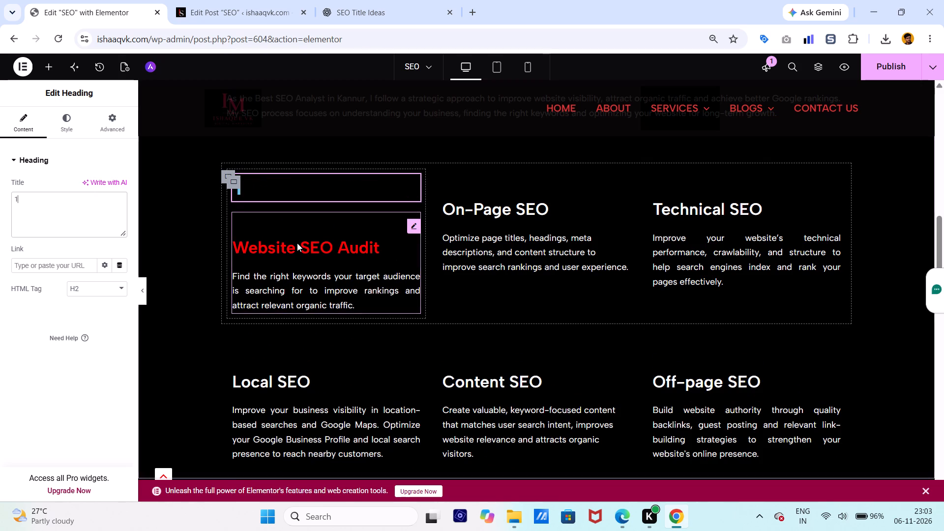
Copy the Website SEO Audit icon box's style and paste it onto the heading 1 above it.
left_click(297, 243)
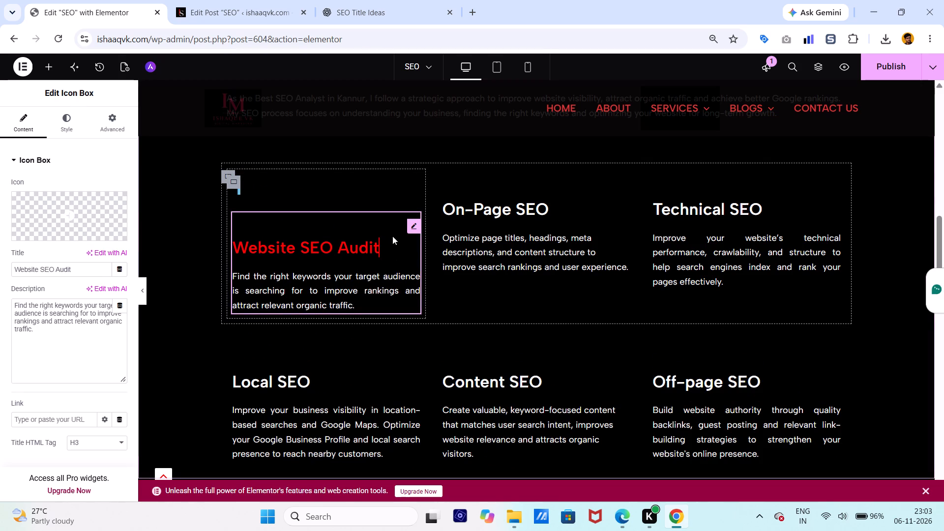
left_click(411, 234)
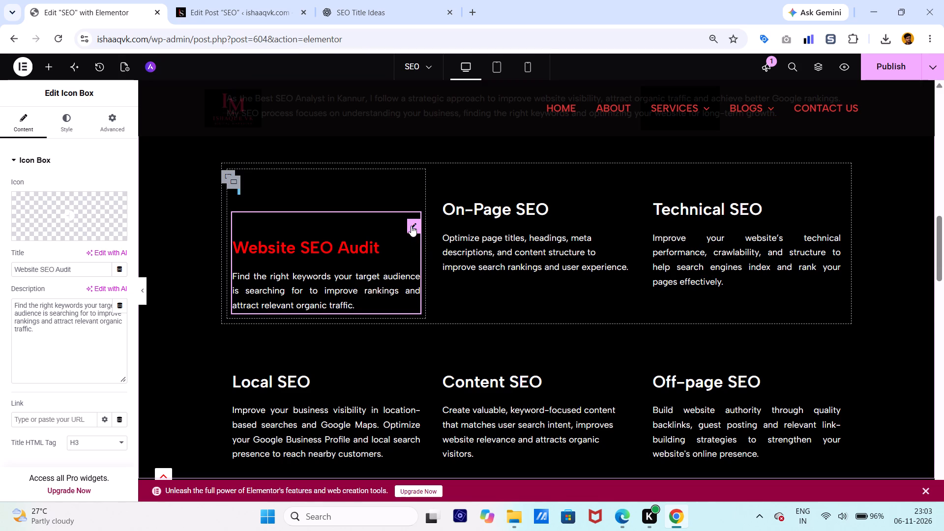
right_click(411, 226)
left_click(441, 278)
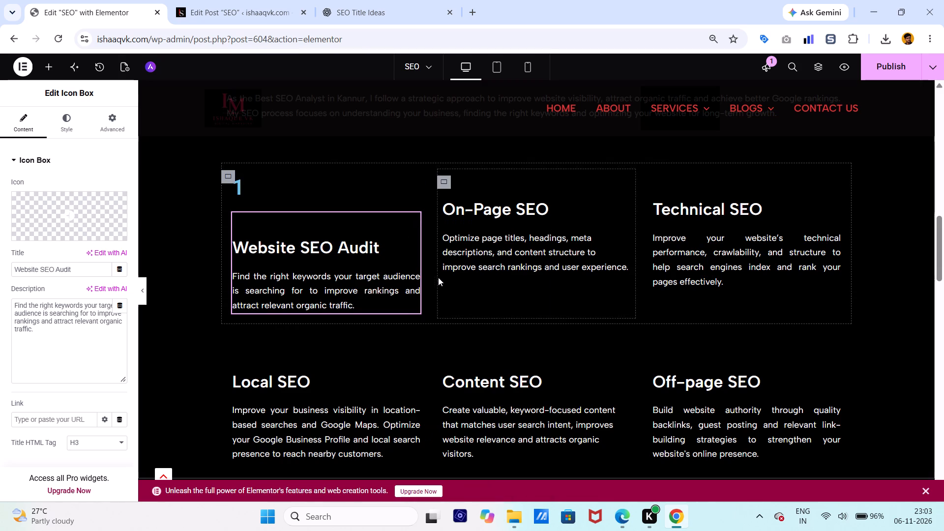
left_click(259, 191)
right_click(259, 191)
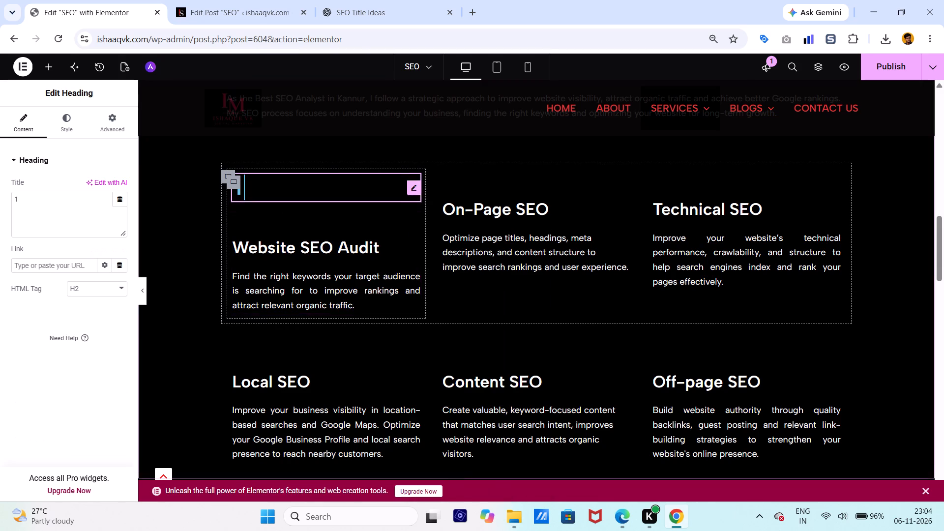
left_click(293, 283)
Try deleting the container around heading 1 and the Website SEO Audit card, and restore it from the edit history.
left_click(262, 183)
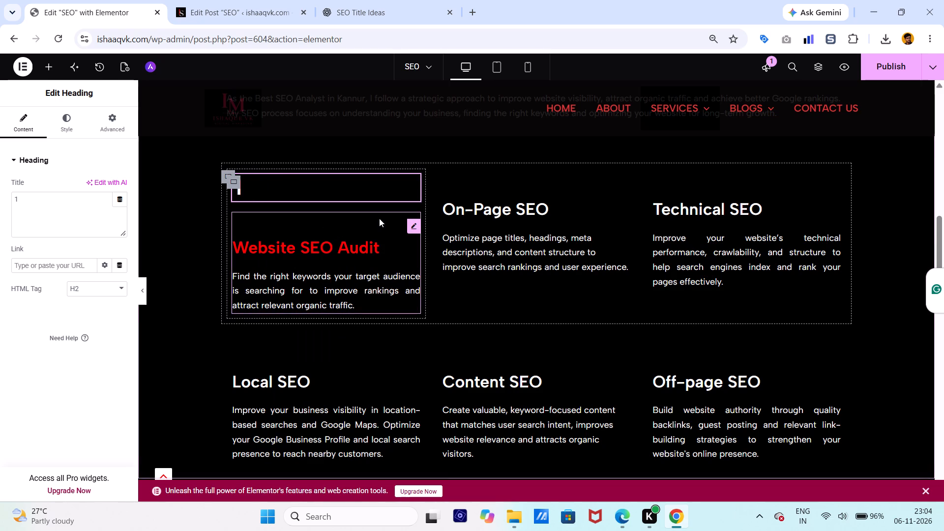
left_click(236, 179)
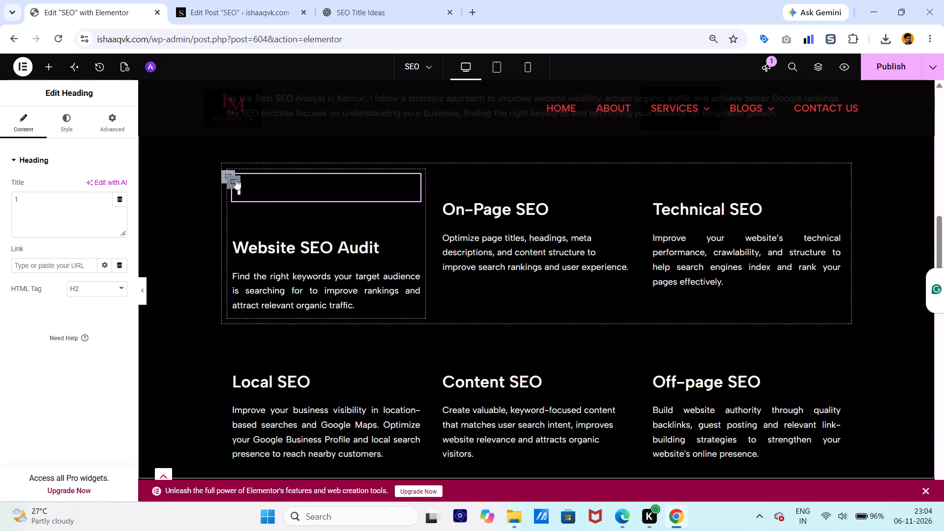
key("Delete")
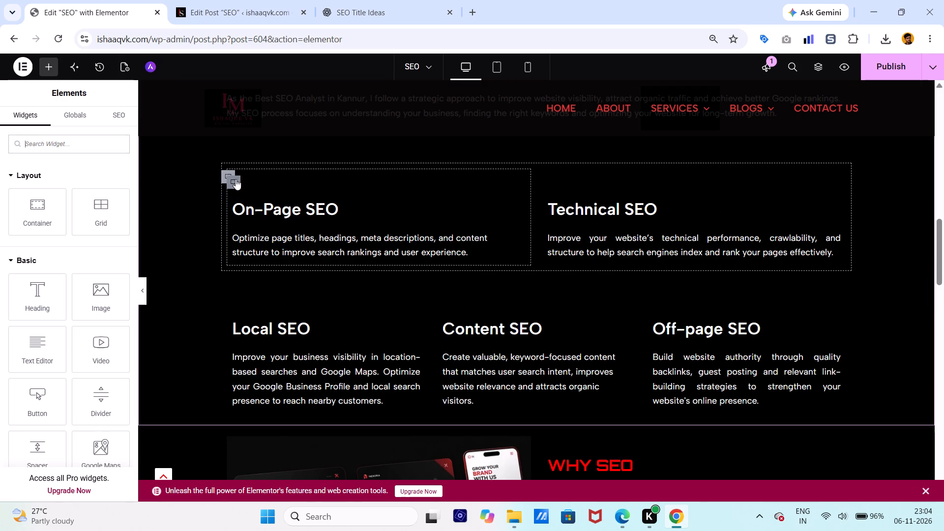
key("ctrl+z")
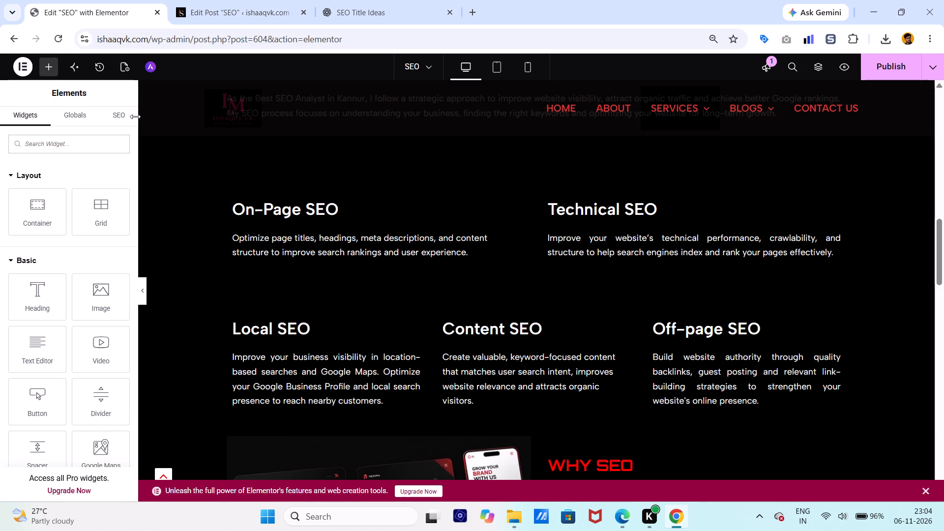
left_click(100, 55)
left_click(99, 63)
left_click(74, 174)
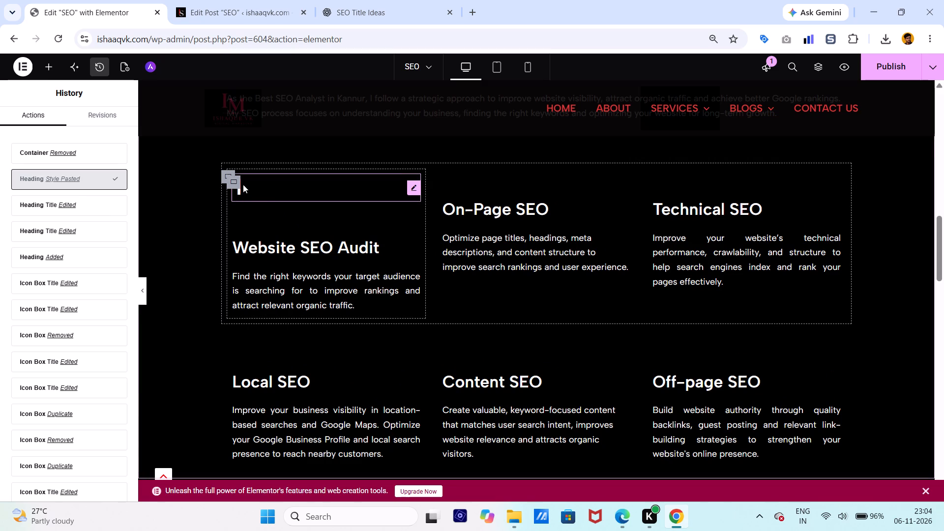
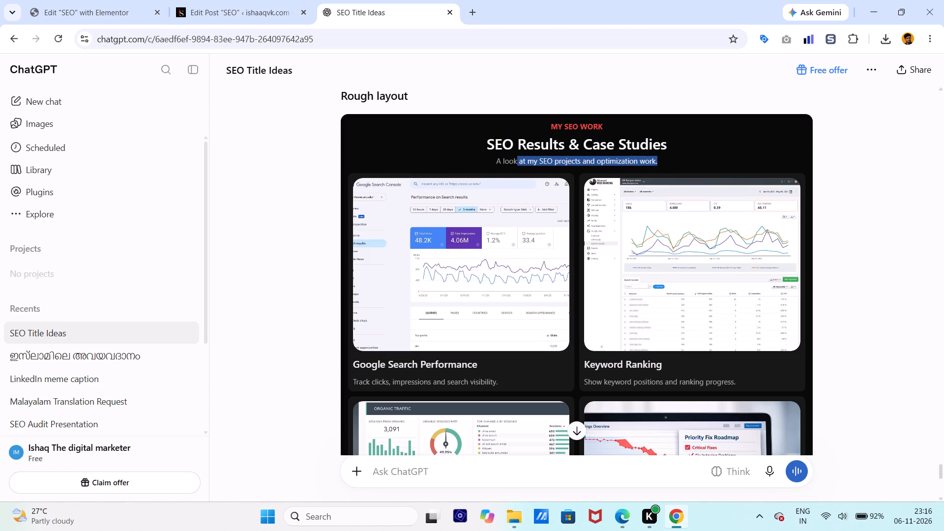
left_click_drag(515, 163, 496, 163)
key("ctrl+c")
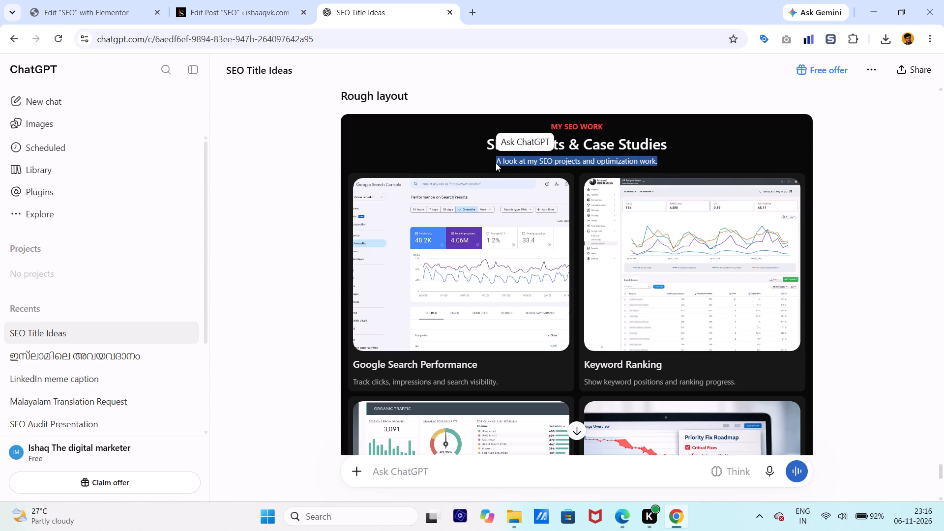
left_click(119, 11)
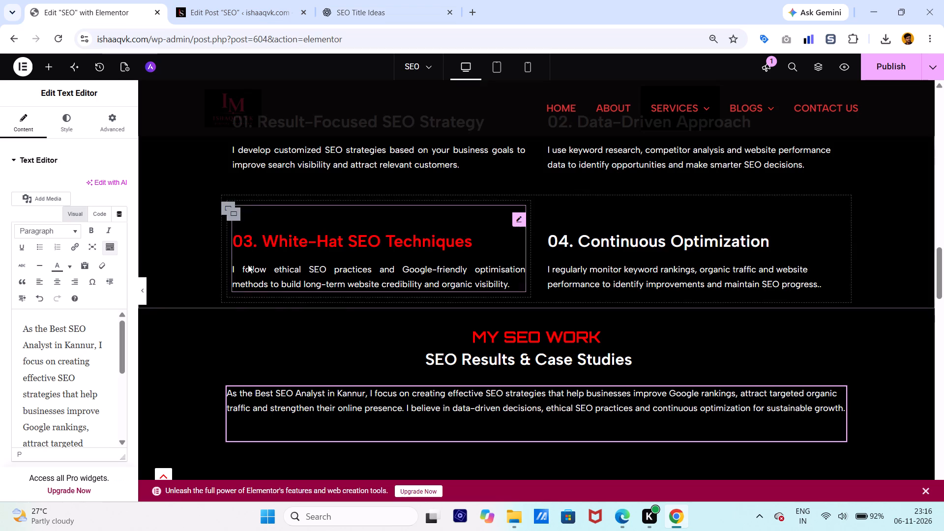
left_click_drag(77, 377, 134, 507)
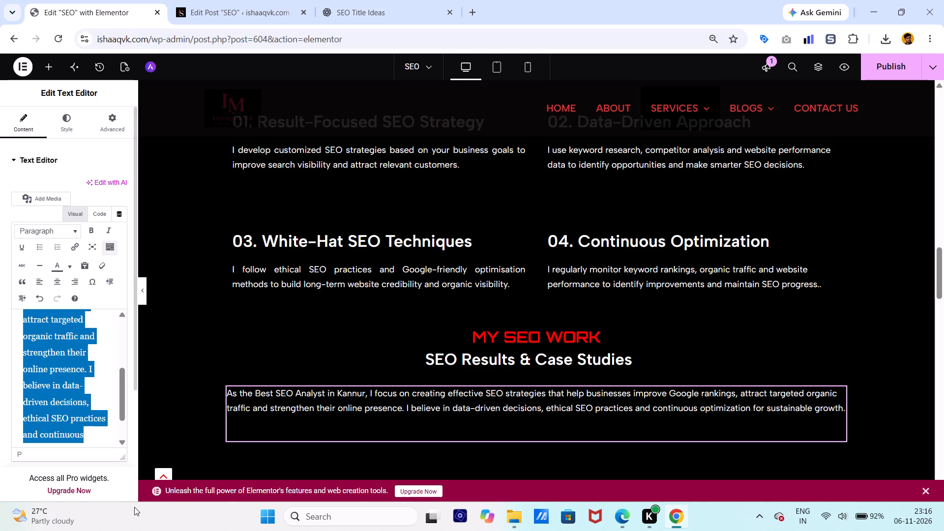
key("BackSpace")
key("BackSpace")
key("BackSpace")
key("ctrl+BackSpace")
key("ctrl+BackSpace")
key("ctrl+BackSpace")
key("ctrl+BackSpace")
key("ctrl+BackSpace")
key("ctrl+BackSpace")
key("ctrl+BackSpace")
key("ctrl+BackSpace")
key("ctrl+BackSpace")
key("ctrl+BackSpace")
key("ctrl+BackSpace")
key("ctrl+BackSpace")
key("ctrl+BackSpace")
key("ctrl+BackSpace")
key("ctrl+BackSpace")
key("ctrl+BackSpace")
key("ctrl+BackSpace")
key("ctrl+BackSpace")
key("ctrl+BackSpace")
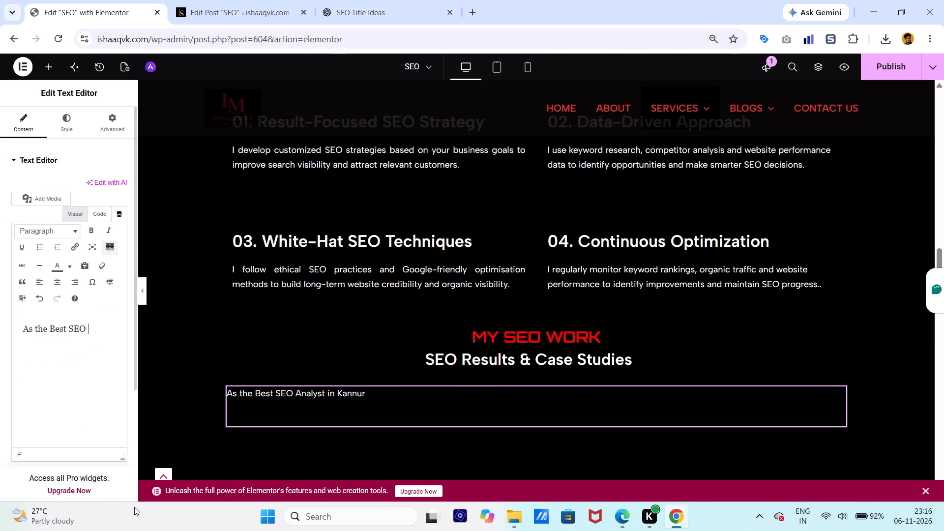
key("ctrl+v")
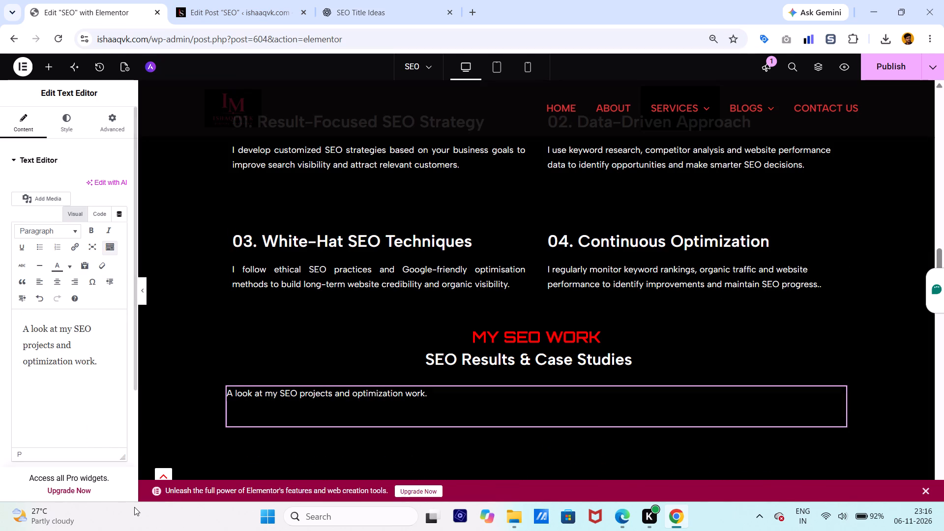
Center-align the description paragraph under the SEO Results & Case Studies heading.
left_click(62, 270)
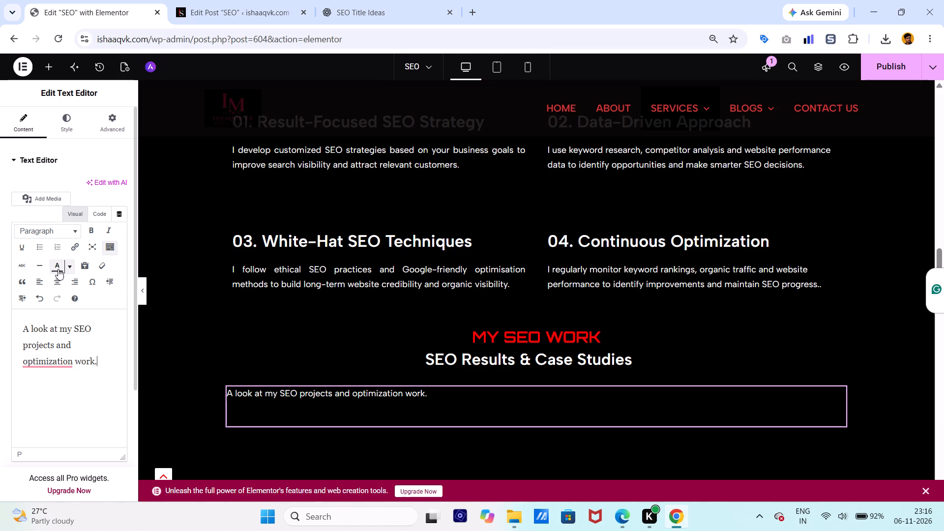
left_click(58, 269)
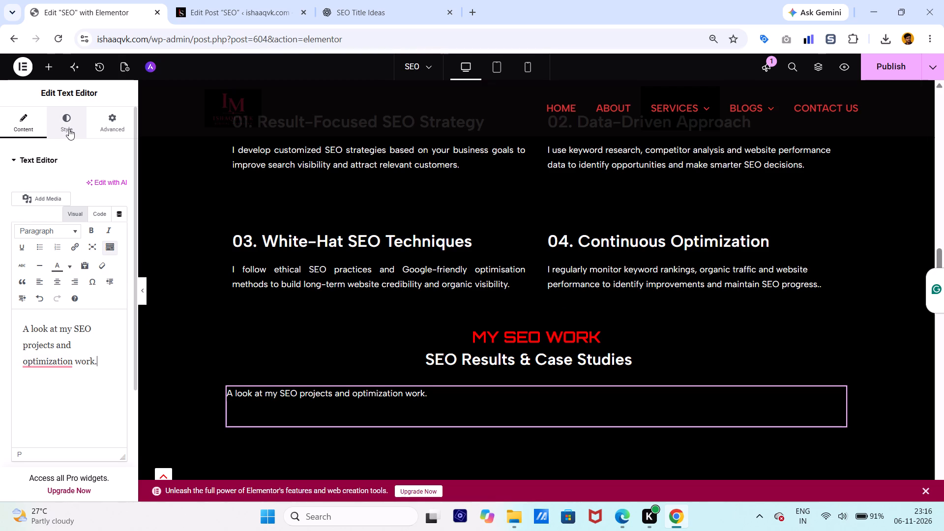
left_click(69, 129)
left_click(90, 190)
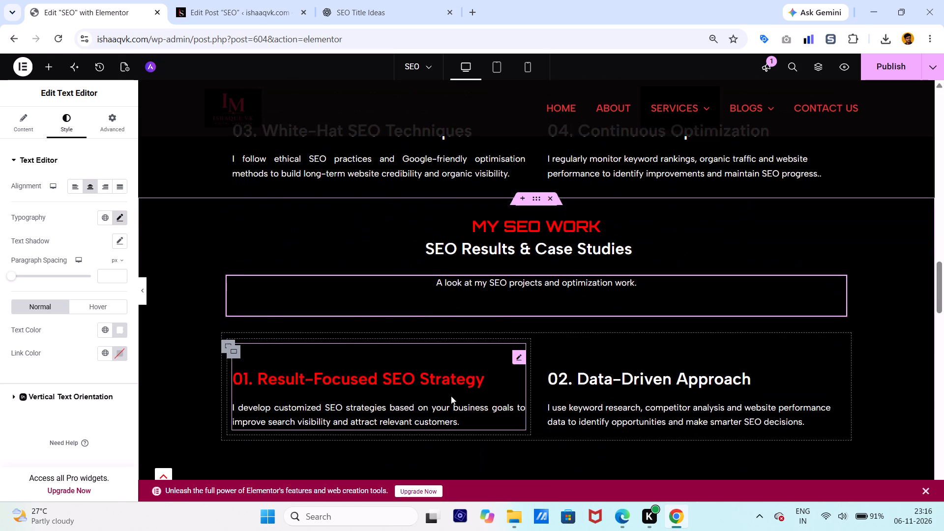
Add an Image widget above the "01. Result-Focused SEO Strategy" icon box in the duplicated section.
left_click(301, 374)
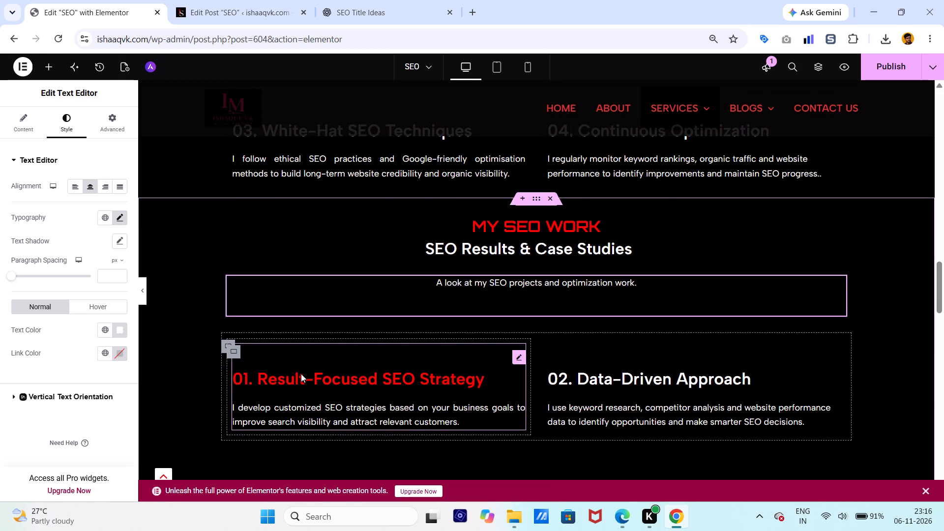
left_click(48, 63)
left_click_drag(101, 299, 252, 367)
scroll(252, 367, "down", 1)
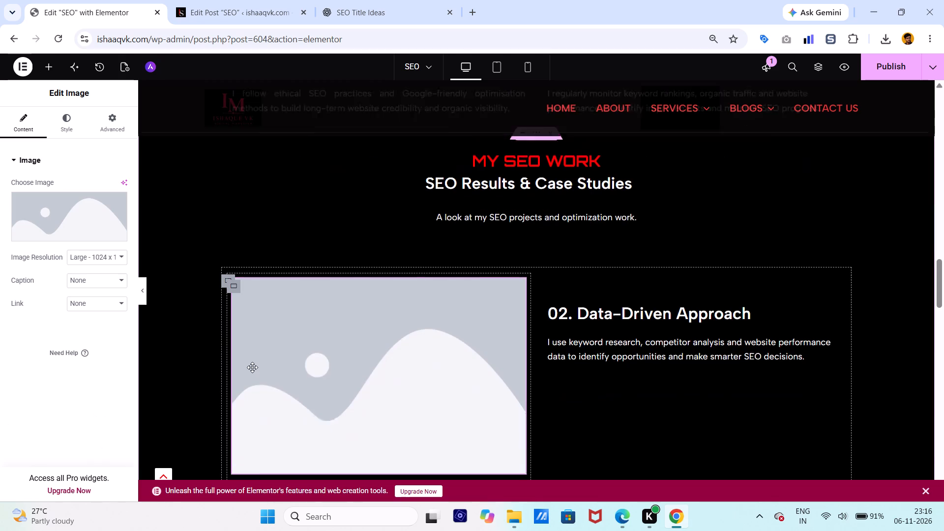
scroll(252, 367, "down", 1)
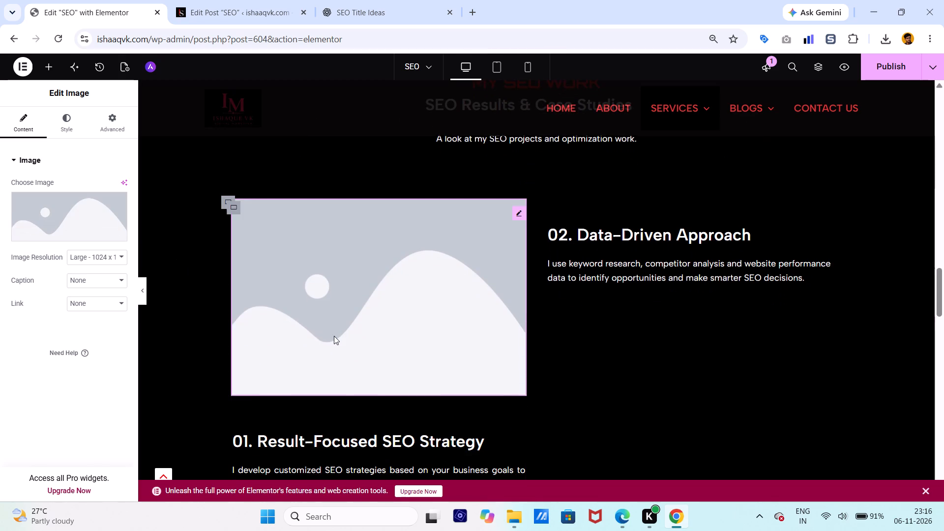
left_click(474, 17)
type("sq")
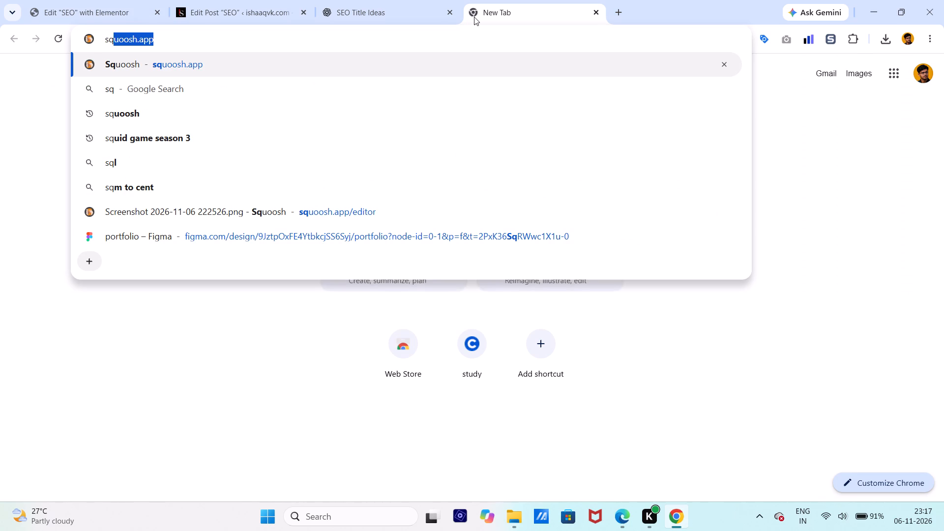
left_click(448, 61)
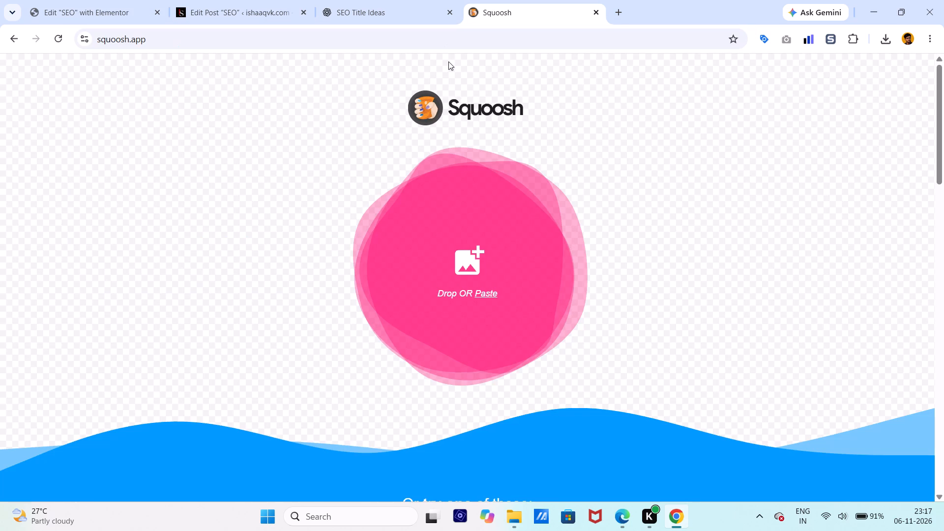
left_click(463, 230)
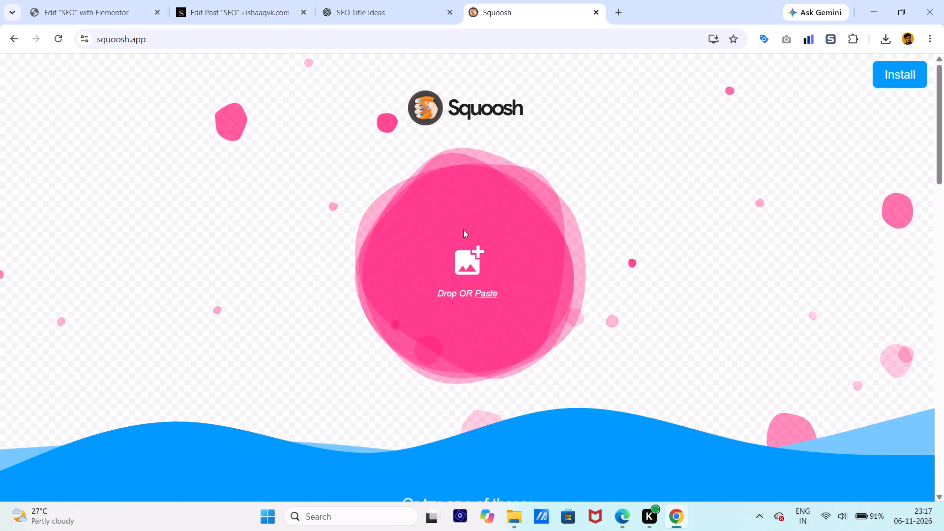
left_click(477, 255)
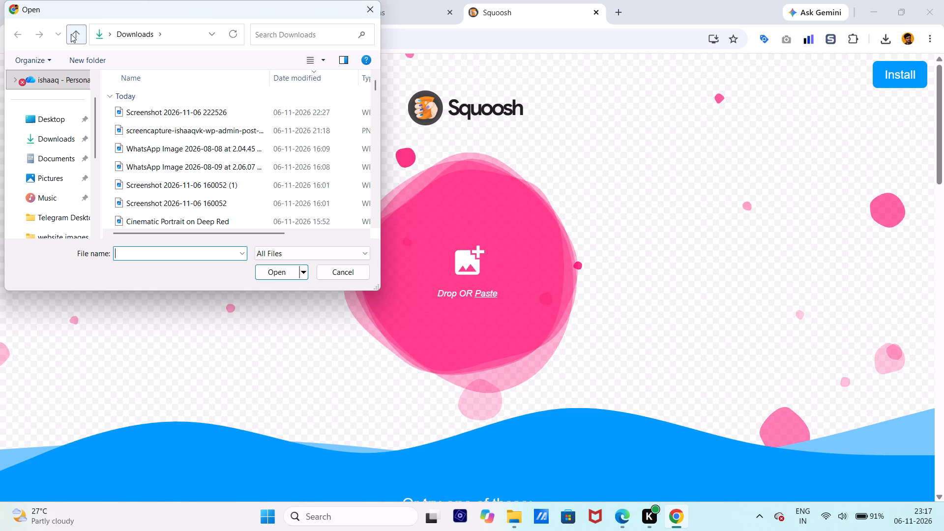
scroll(49, 196, "down", 1)
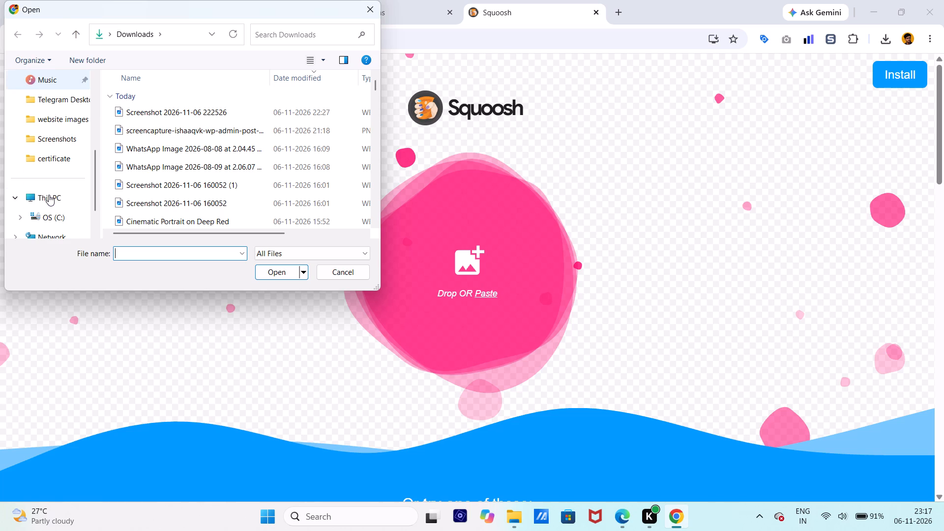
left_click(50, 144)
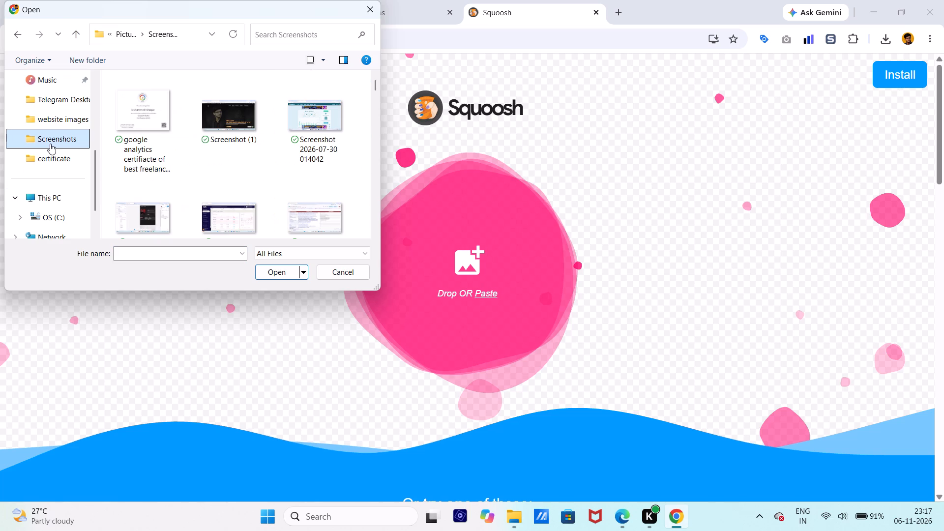
scroll(254, 177, "down", 11)
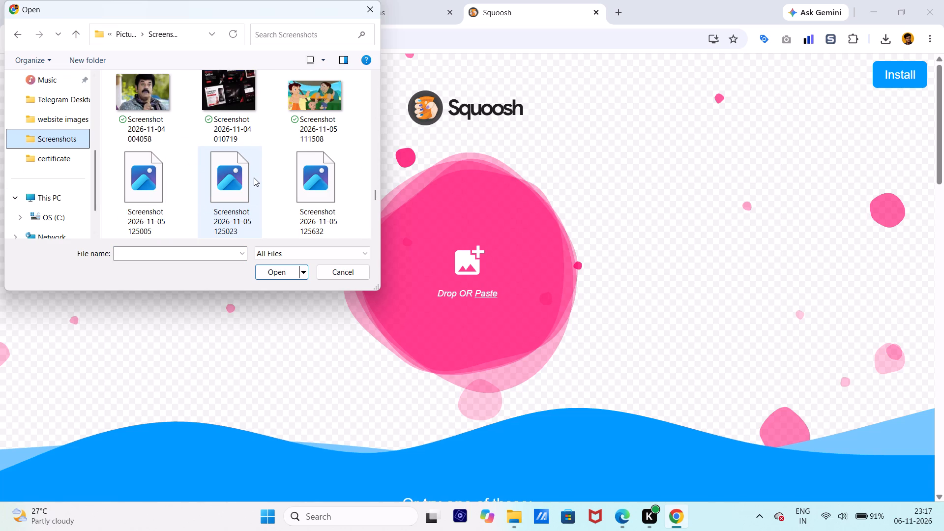
scroll(254, 177, "down", 1)
left_click(155, 198)
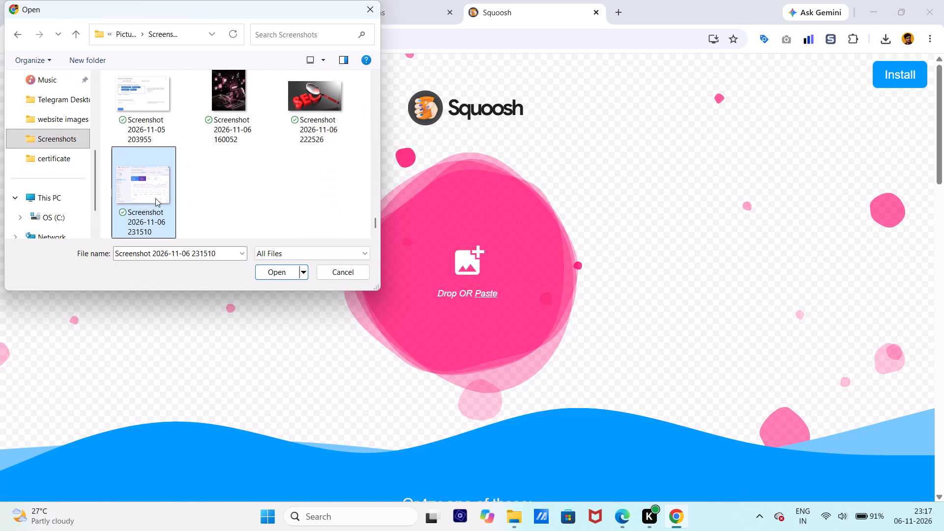
left_click(281, 267)
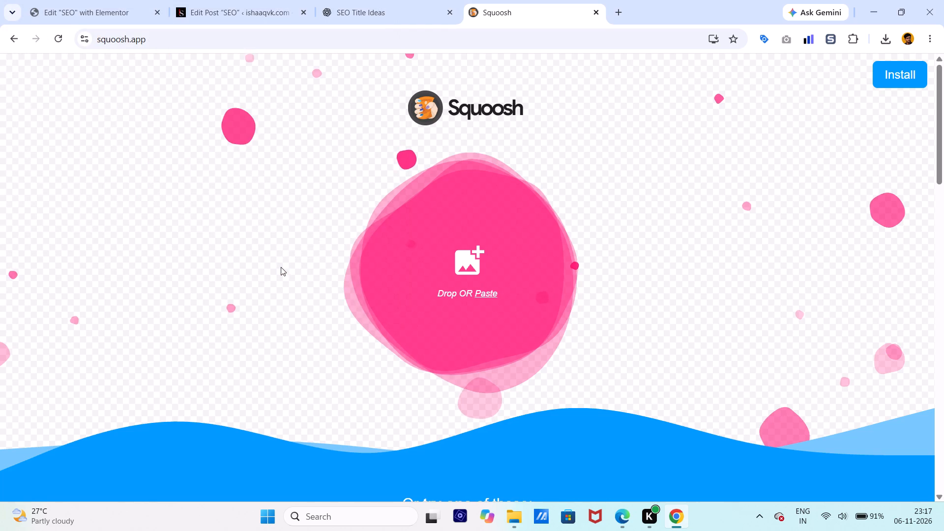
Convert the Search Console screenshot to WebP and download the compressed file.
left_click(843, 373)
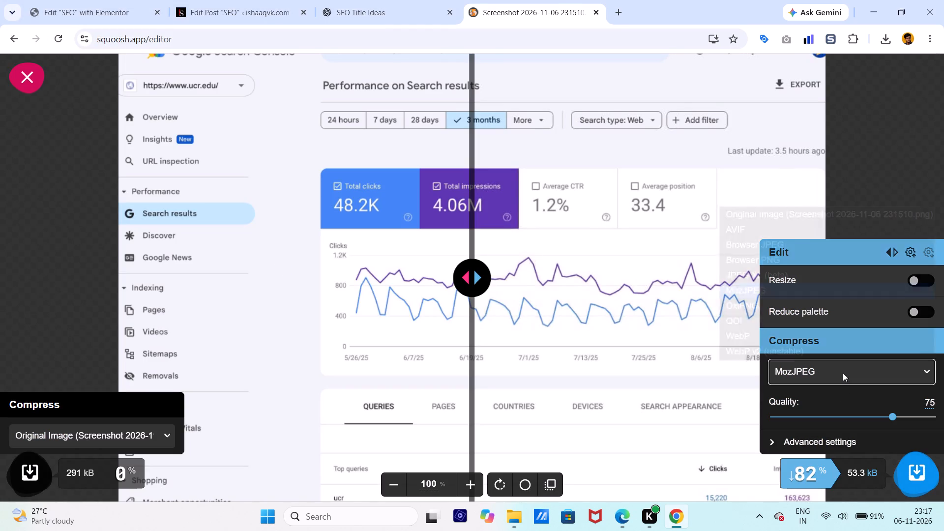
left_click(794, 331)
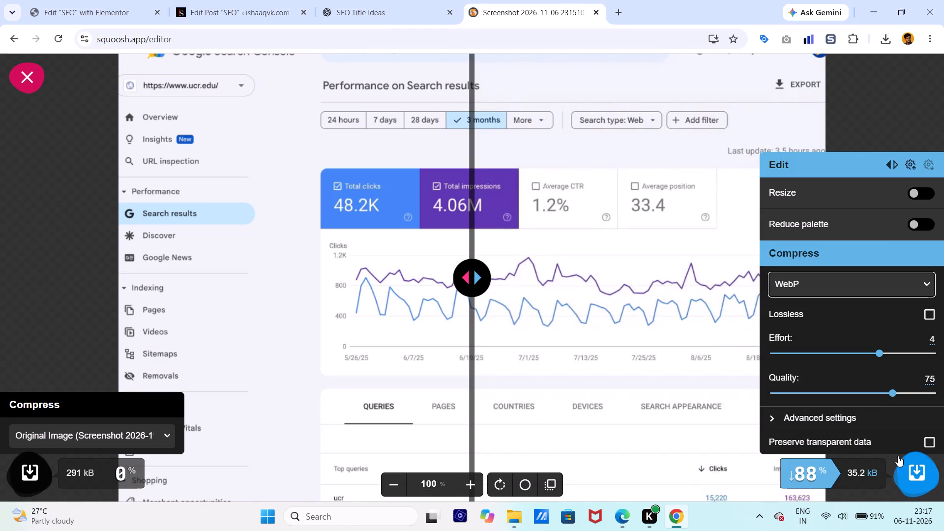
left_click(915, 480)
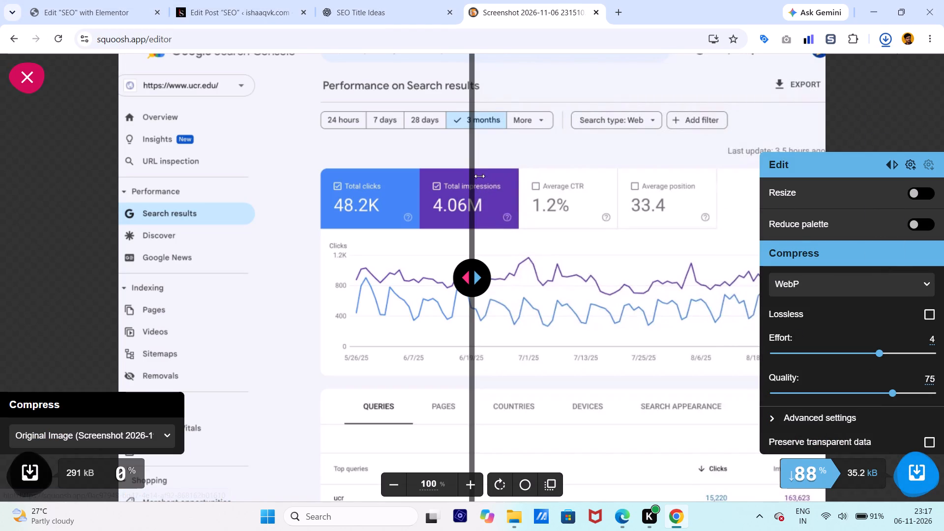
left_click(122, 20)
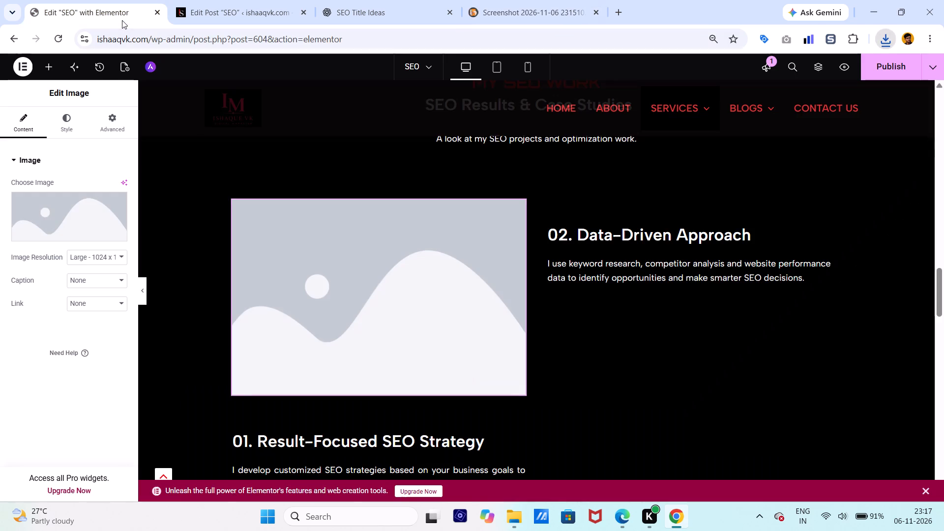
left_click(88, 232)
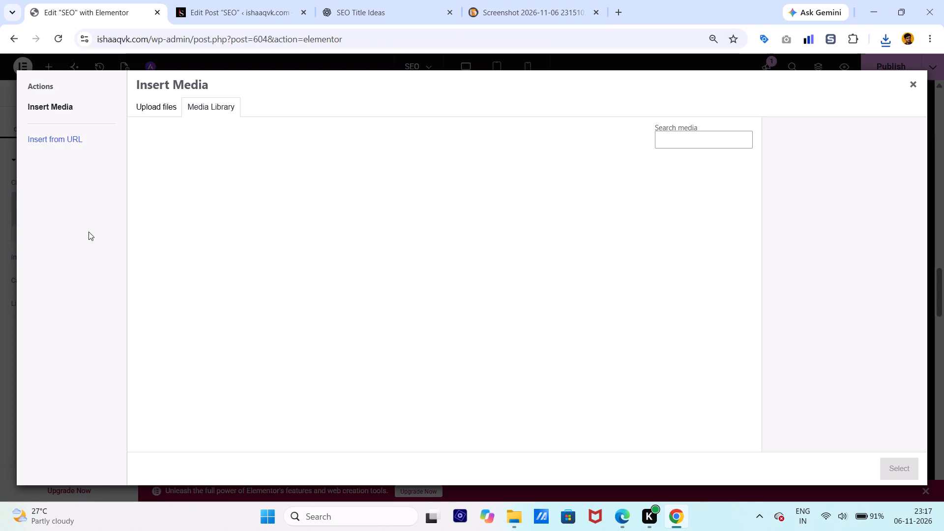
left_click(158, 106)
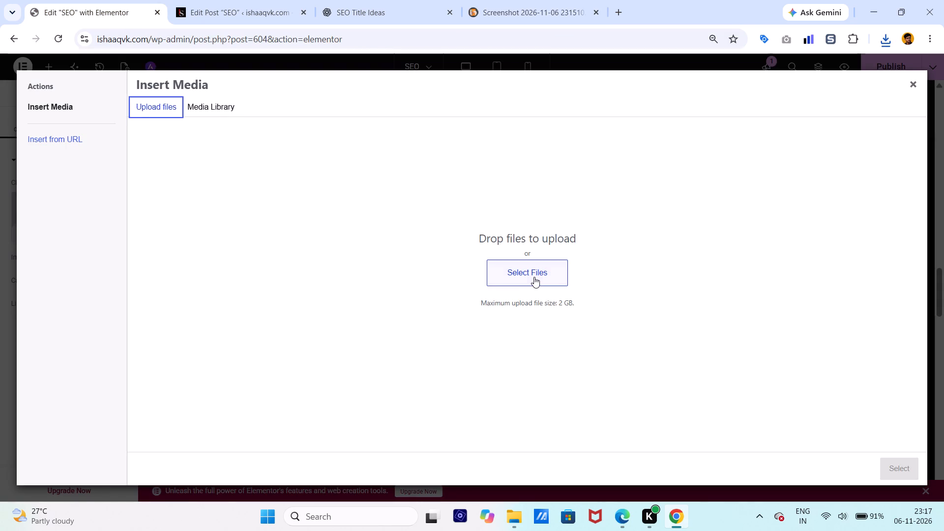
left_click(534, 277)
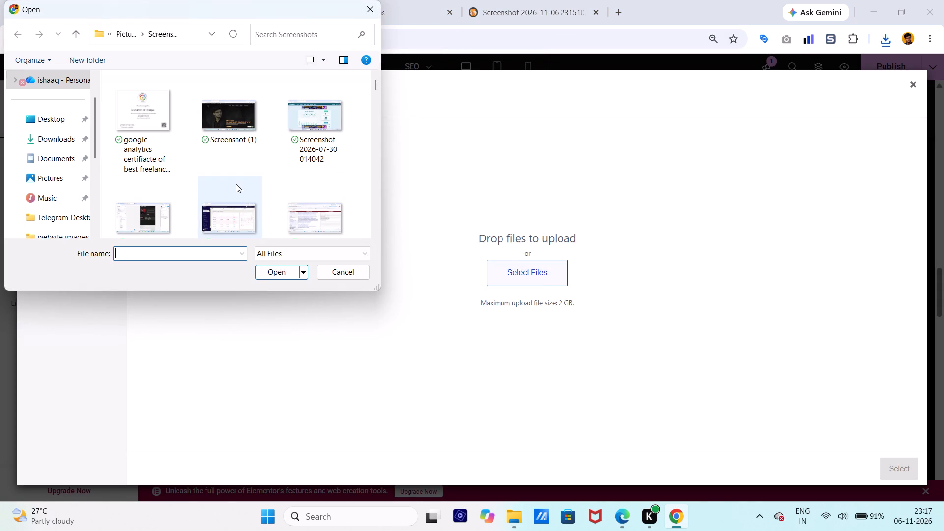
left_click(62, 141)
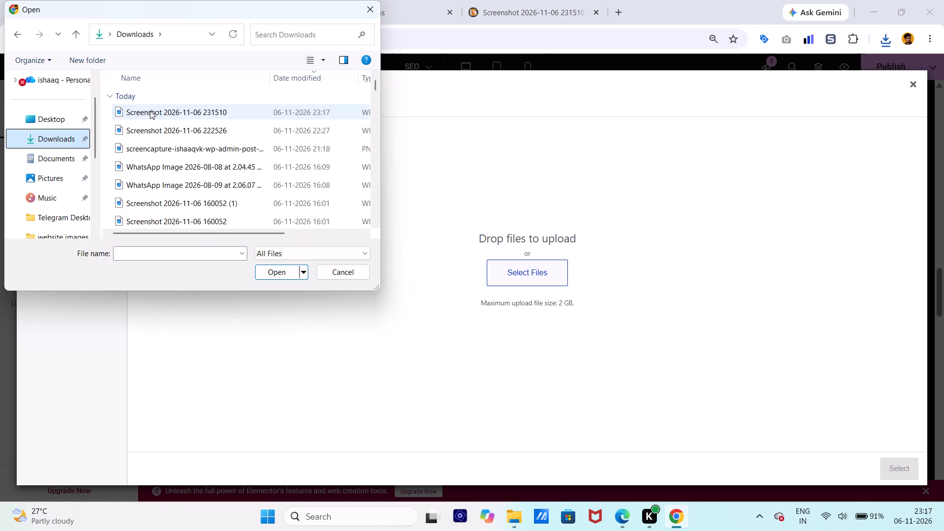
left_click(150, 111)
left_click(279, 274)
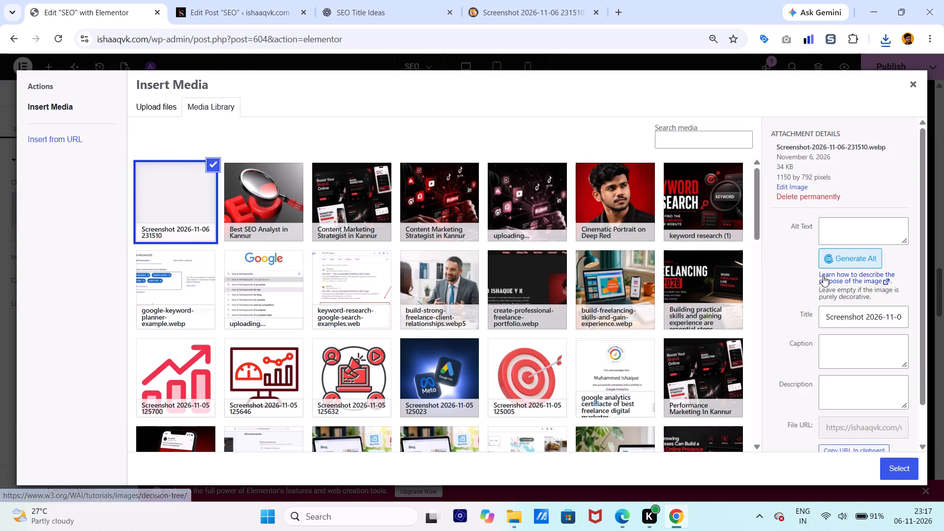
In the post editor, copy the SEO title beginning "Best SEO Analyst in Kannur" from the Rank Math snippet preview.
left_click(225, 6)
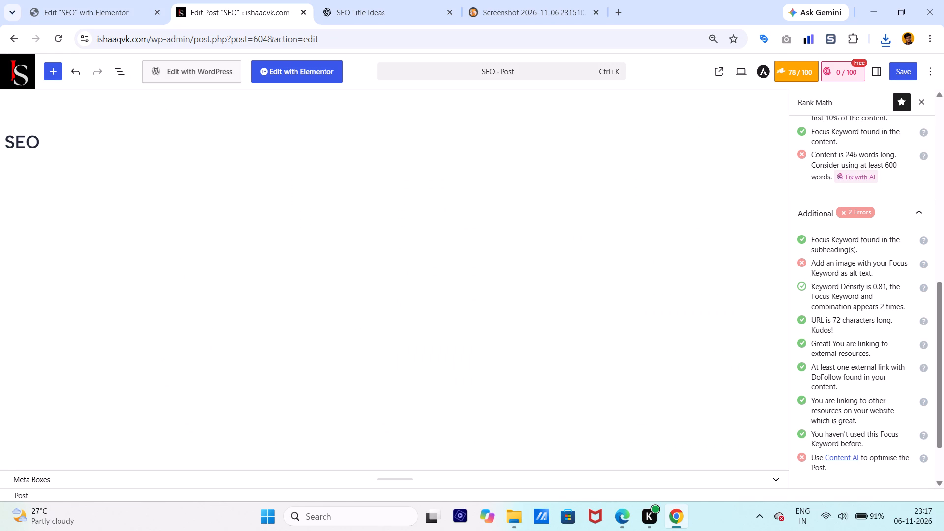
scroll(845, 281, "up", 5)
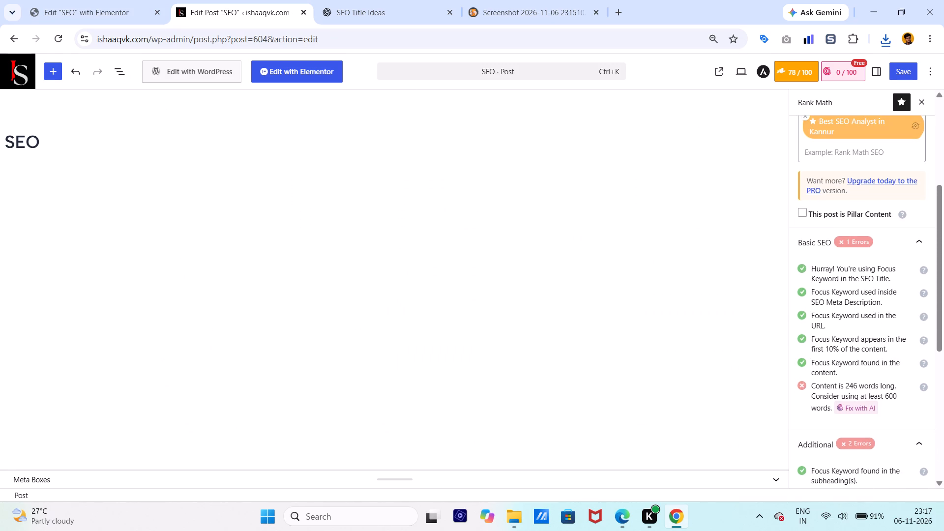
scroll(845, 281, "down", 2)
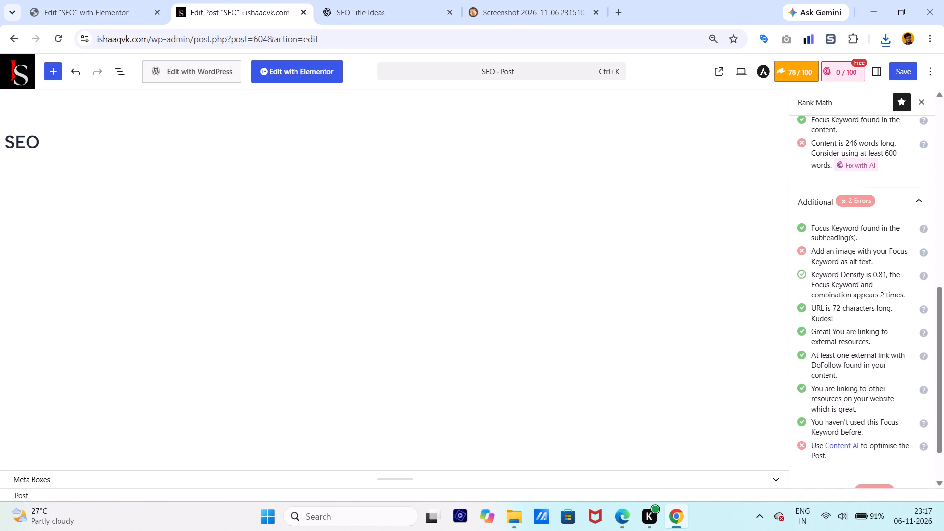
scroll(836, 282, "up", 2)
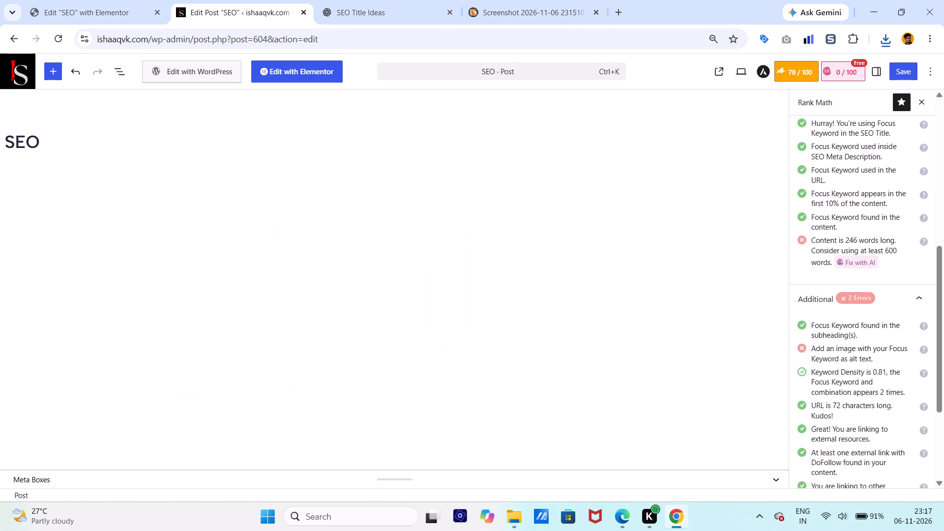
scroll(836, 282, "up", 3)
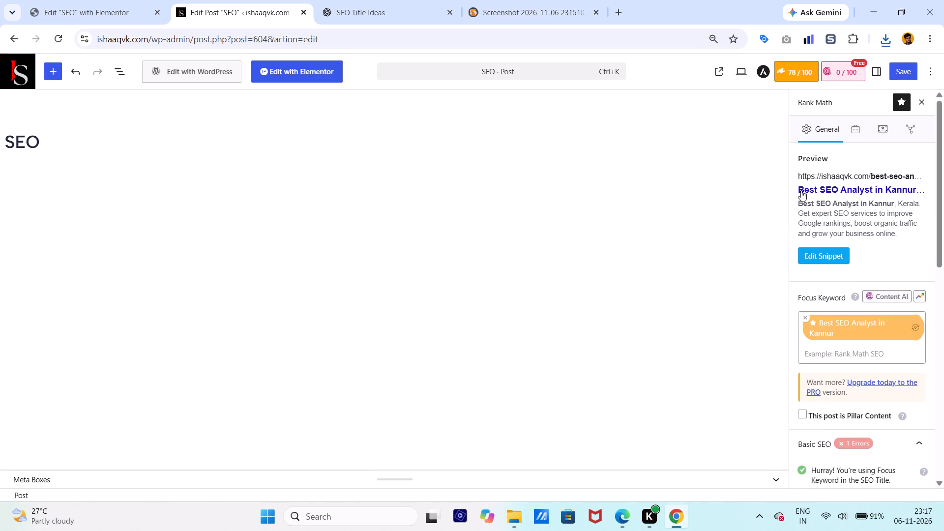
left_click_drag(796, 187, 895, 186)
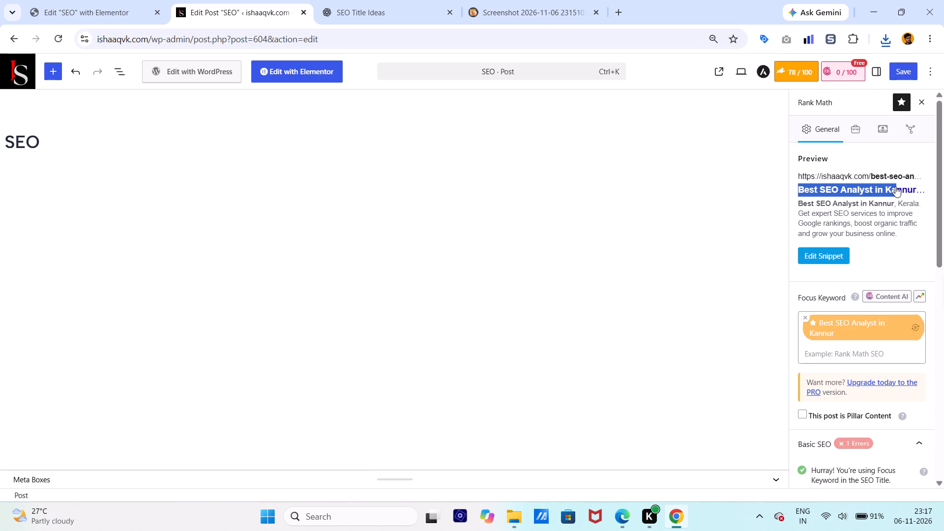
left_click_drag(895, 186, 897, 186)
left_click(794, 192)
left_click_drag(798, 184, 832, 185)
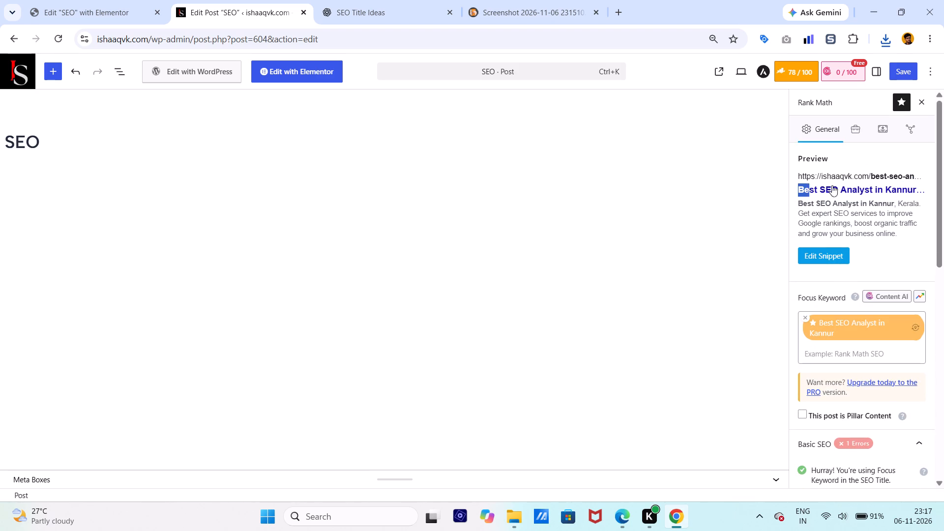
left_click_drag(832, 185, 940, 189)
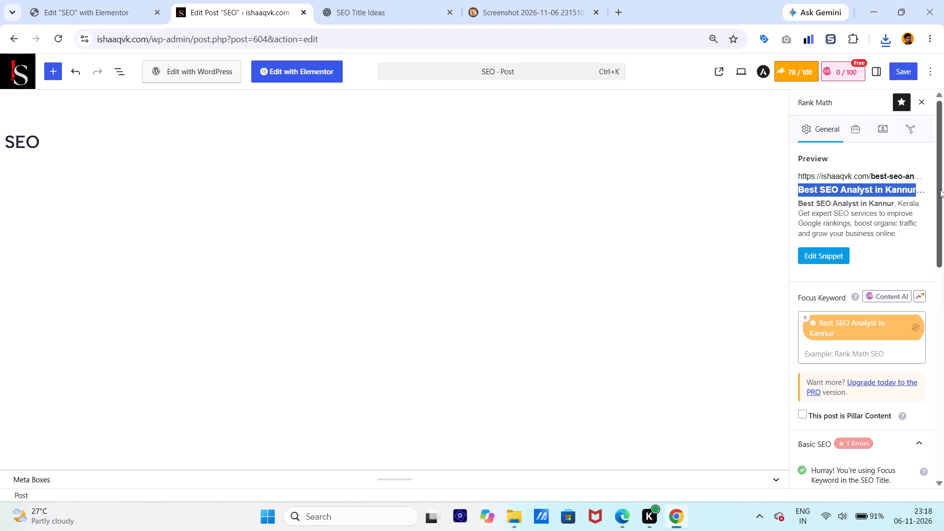
key("ctrl+c")
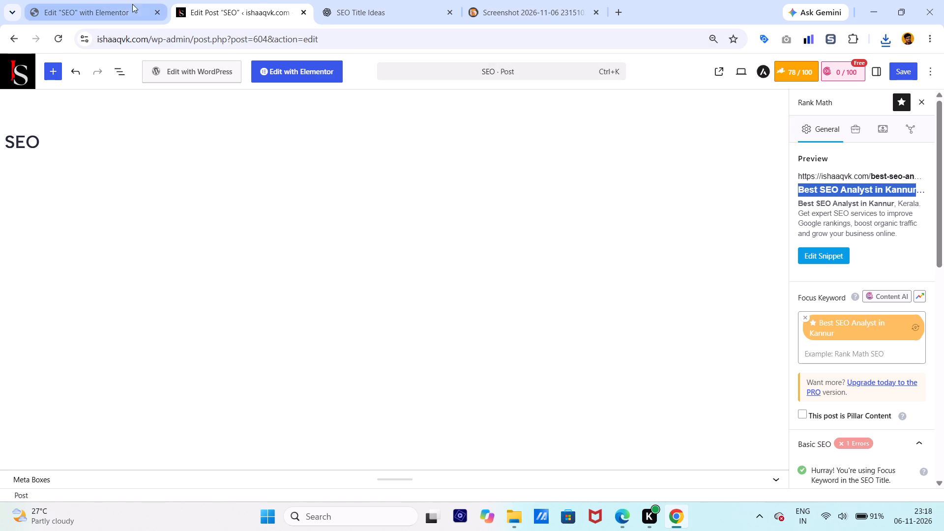
Give the uploaded Search Console screenshot the alt text "Best SEO Analyst in Kannur" and insert it into the Elementor Image widget.
left_click(104, 1)
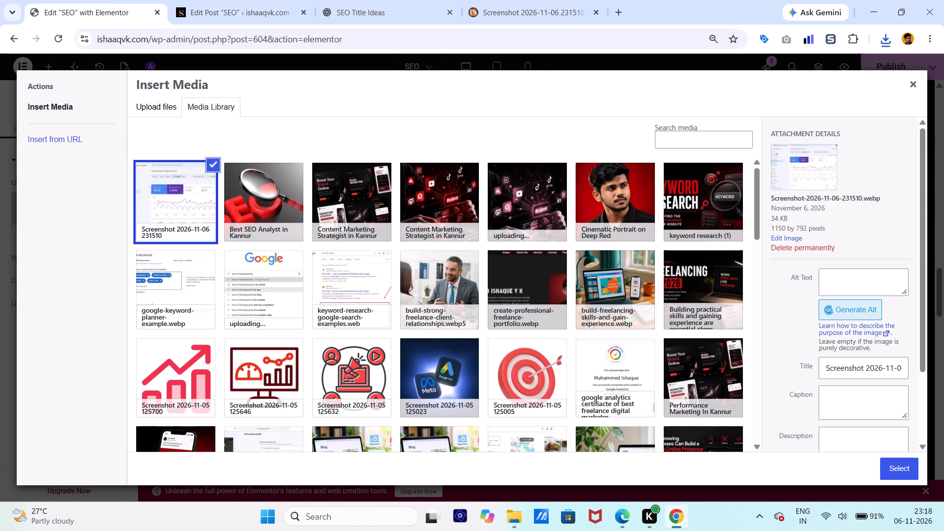
left_click(857, 280)
key("ctrl+v")
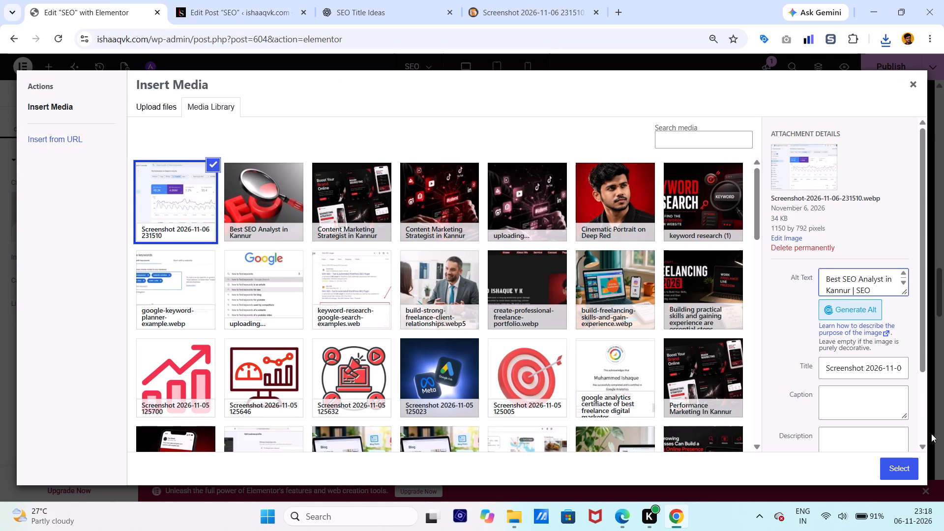
key("BackSpace")
key("BackSpace")
key("BackSpace")
key("BackSpace")
key("BackSpace")
left_click(902, 477)
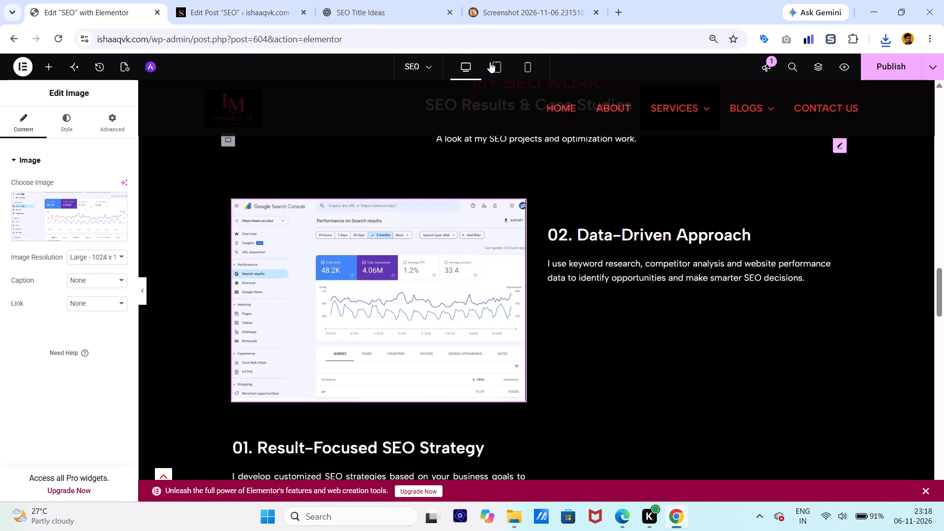
Replace the "01. Result-Focused SEO Strategy" icon box title with "Google Search Performance" copied from ChatGPT's rough layout.
left_click(371, 16)
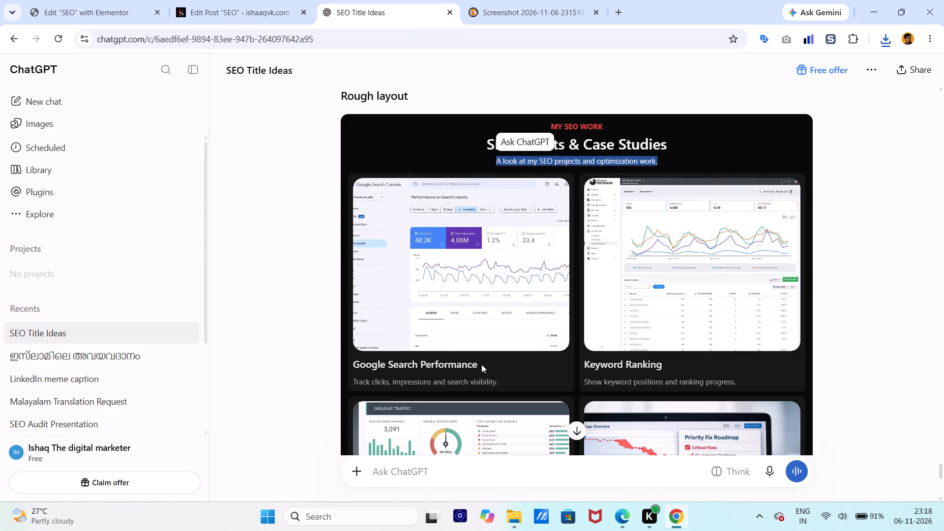
left_click_drag(481, 364, 348, 357)
key("ctrl+c")
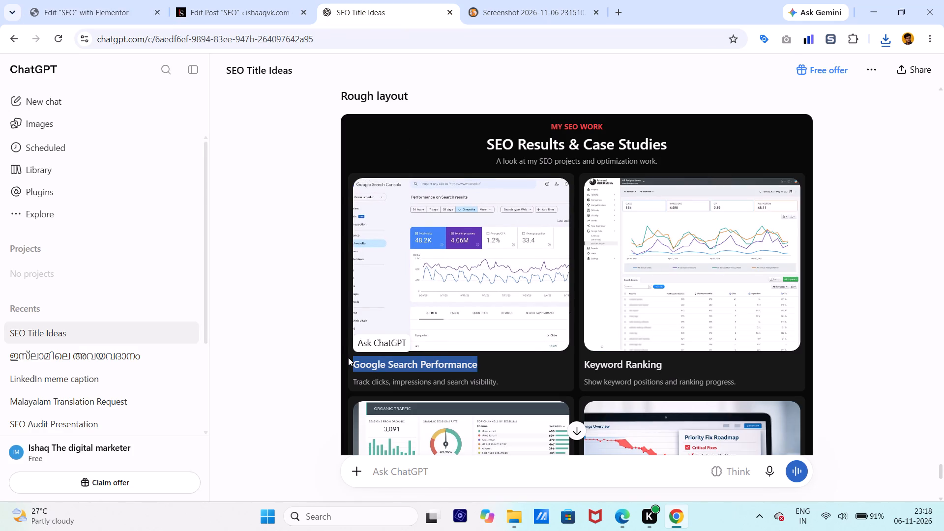
left_click(112, 0)
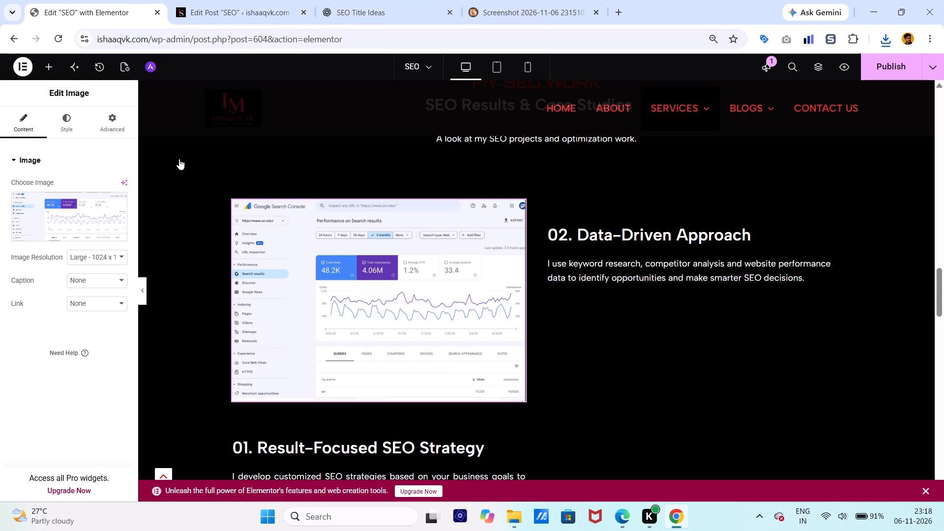
scroll(241, 252, "down", 2)
left_click(420, 319)
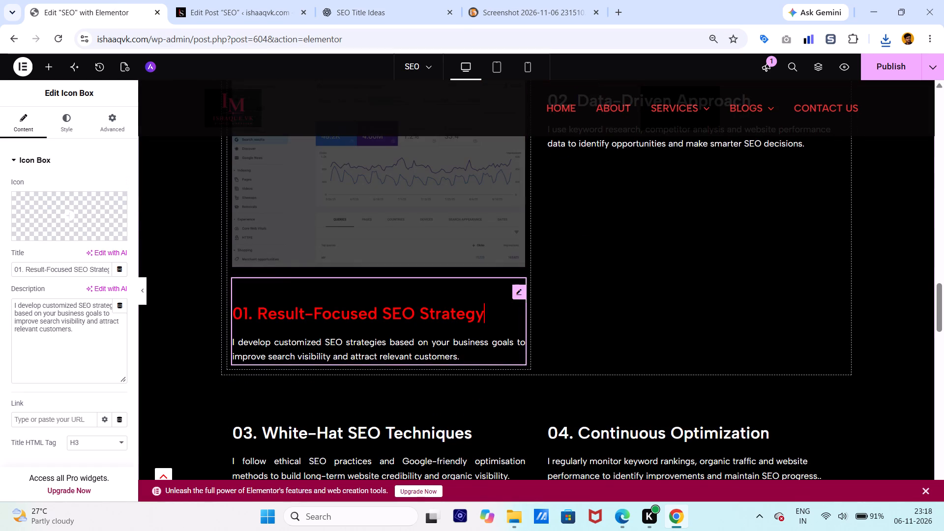
left_click_drag(85, 269, 0, 270)
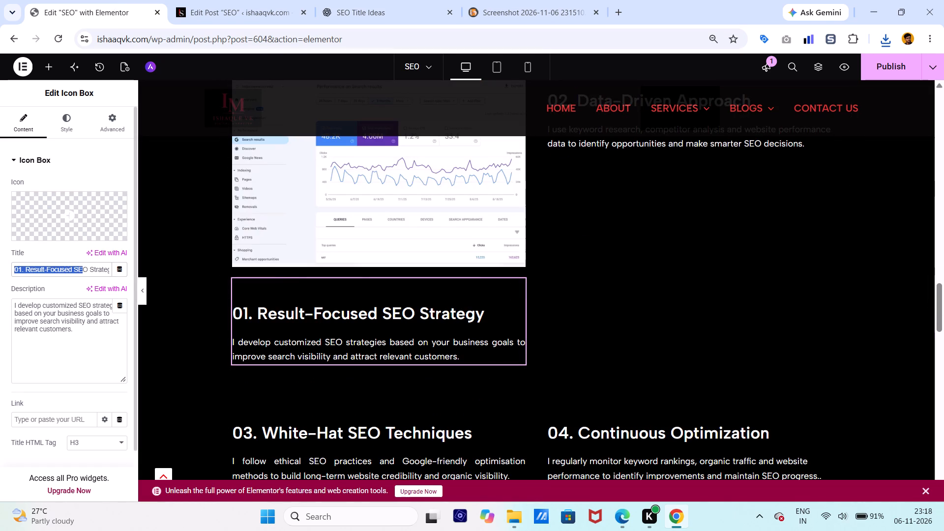
key("BackSpace")
left_click_drag(49, 268, 16, 269)
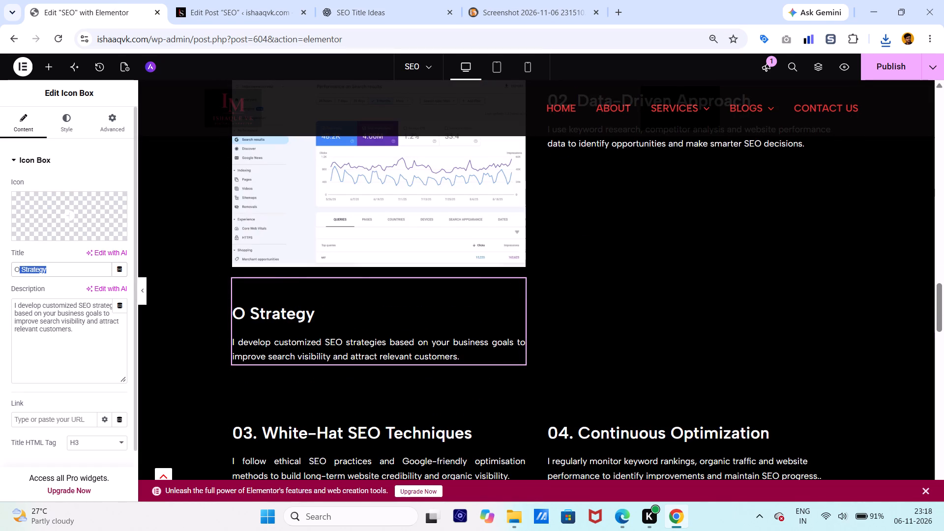
left_click_drag(16, 269, 10, 268)
key("BackSpace")
key("ctrl+v")
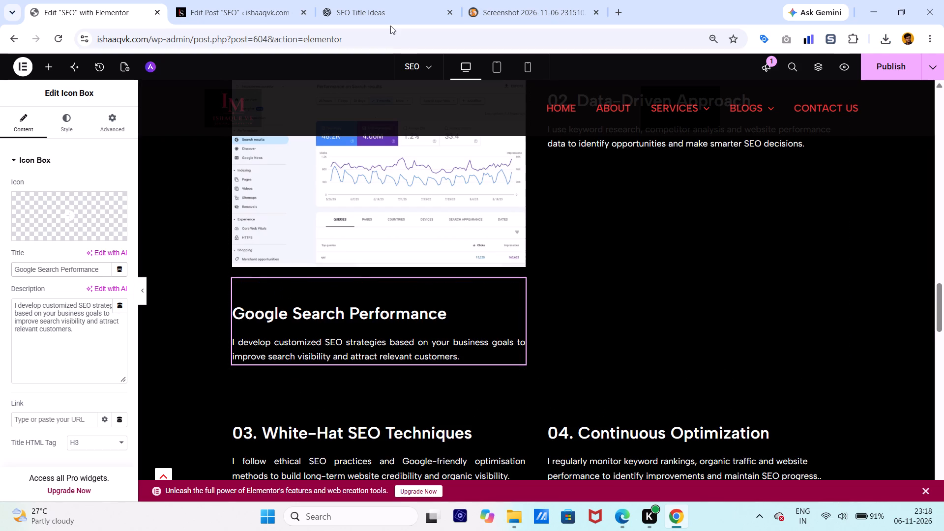
Replace the Google Search Performance icon box description with ChatGPT's "Track clicks, impressions and search visibility.".
left_click(375, 12)
scroll(461, 228, "down", 1)
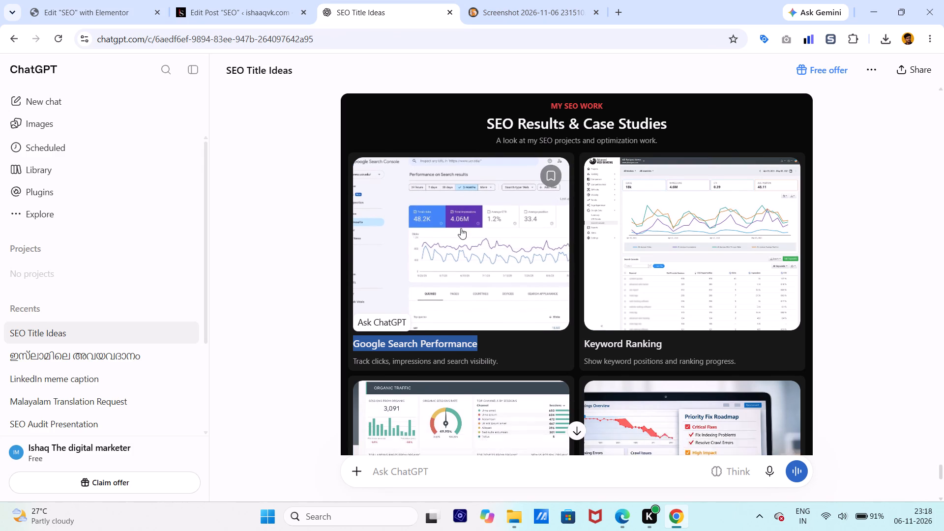
scroll(461, 228, "down", 1)
left_click_drag(499, 302, 348, 307)
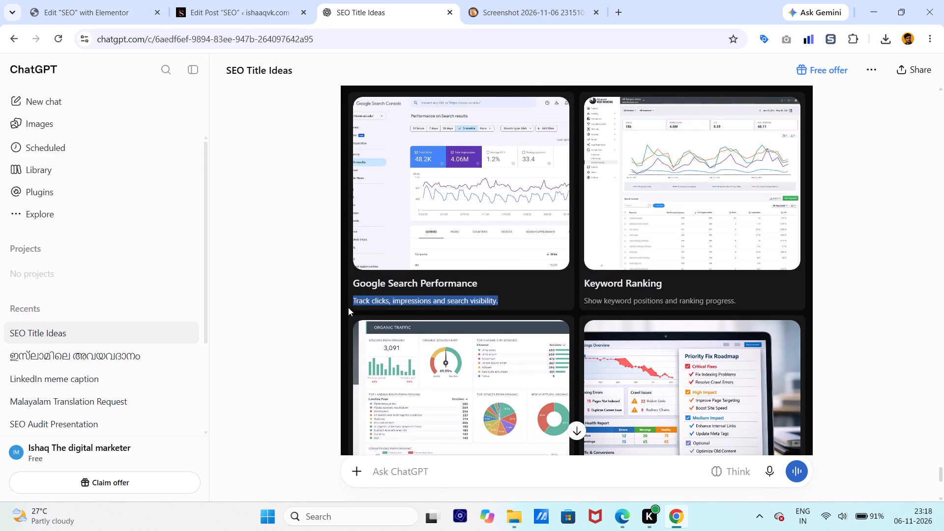
left_click_drag(348, 307, 348, 304)
key("ctrl+c")
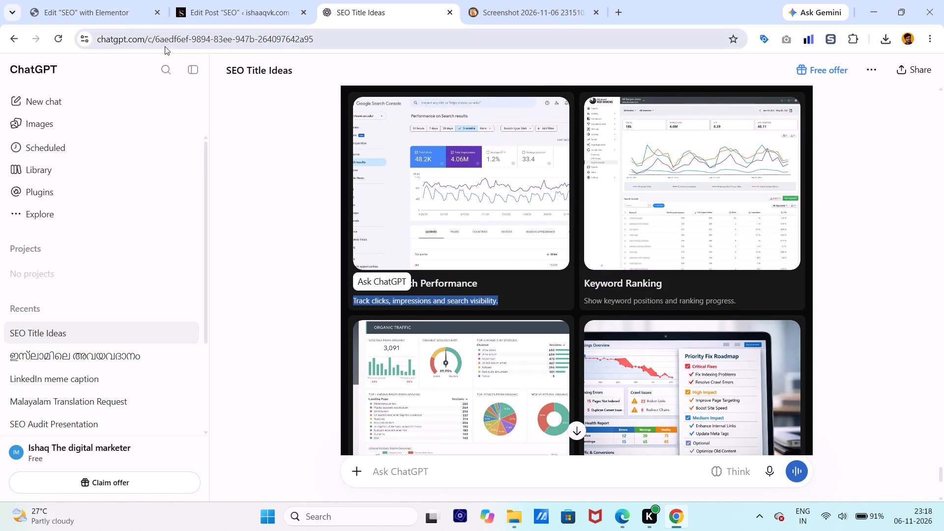
left_click(103, 6)
left_click_drag(84, 329, 19, 305)
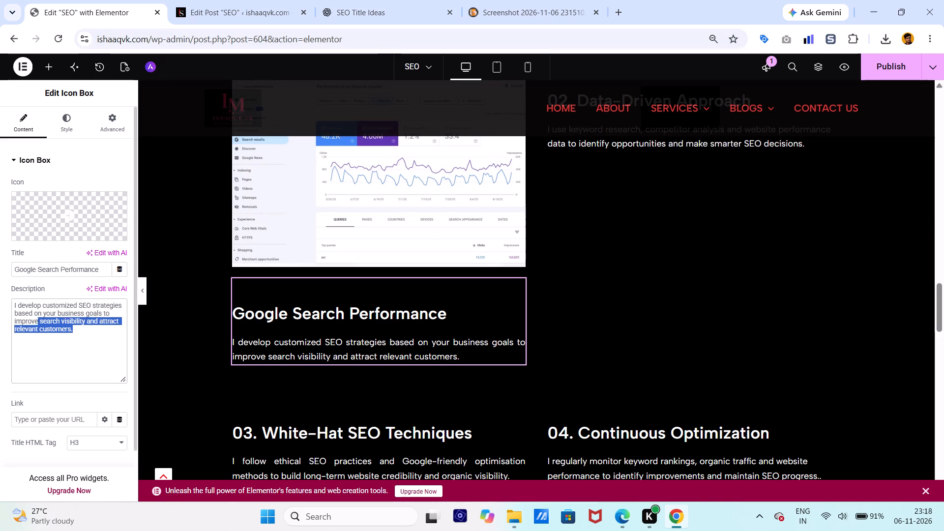
left_click_drag(19, 305, 0, 289)
key("BackSpace")
key("ctrl+v")
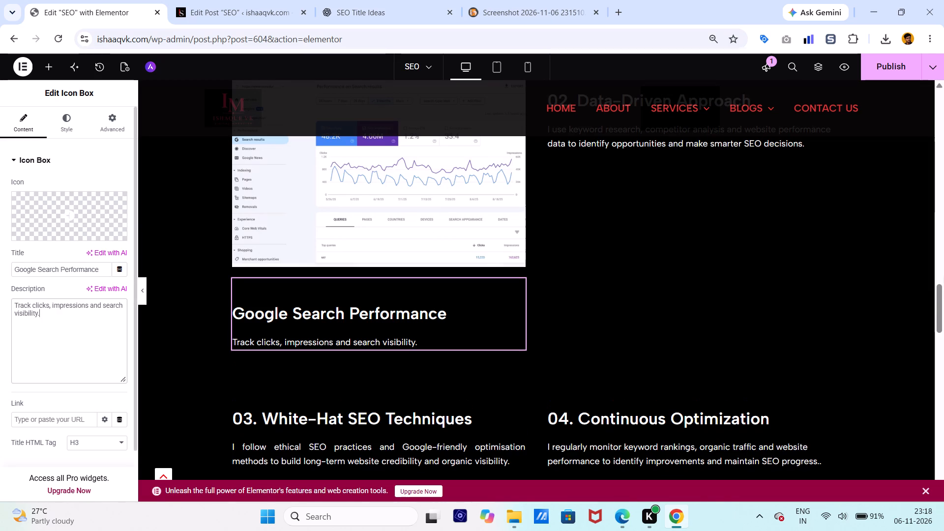
Set the Google Search Performance icon box's description colour to the global Text colour, #7A7A7A.
left_click_drag(42, 318, 8, 299)
left_click(69, 119)
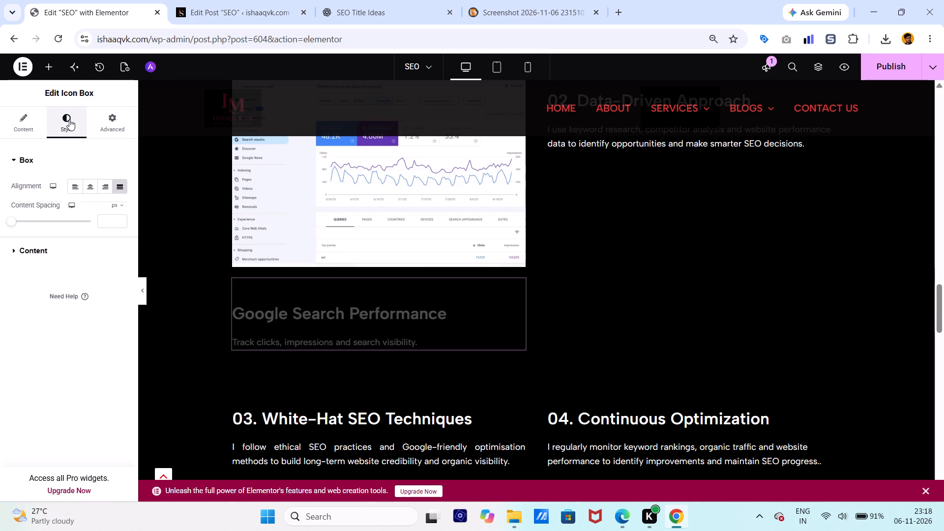
left_click(36, 163)
left_click(36, 163)
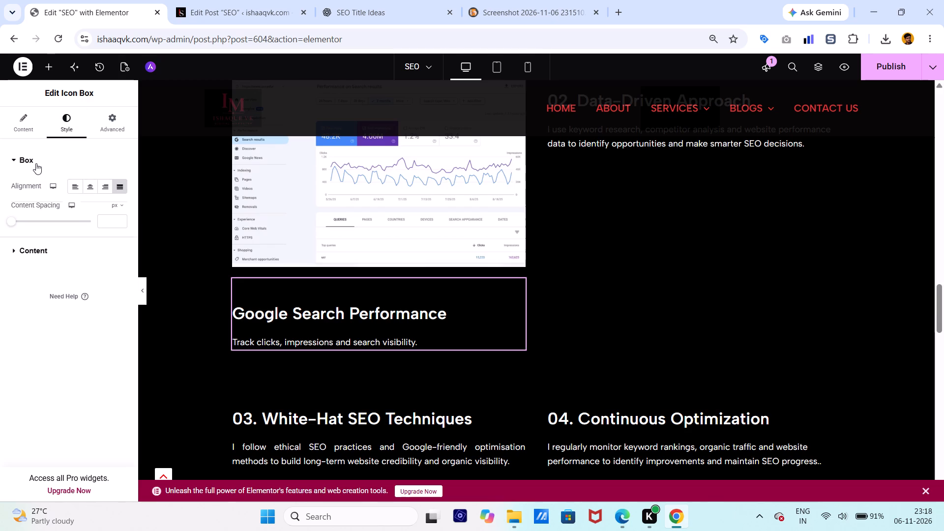
left_click(36, 163)
double_click(41, 181)
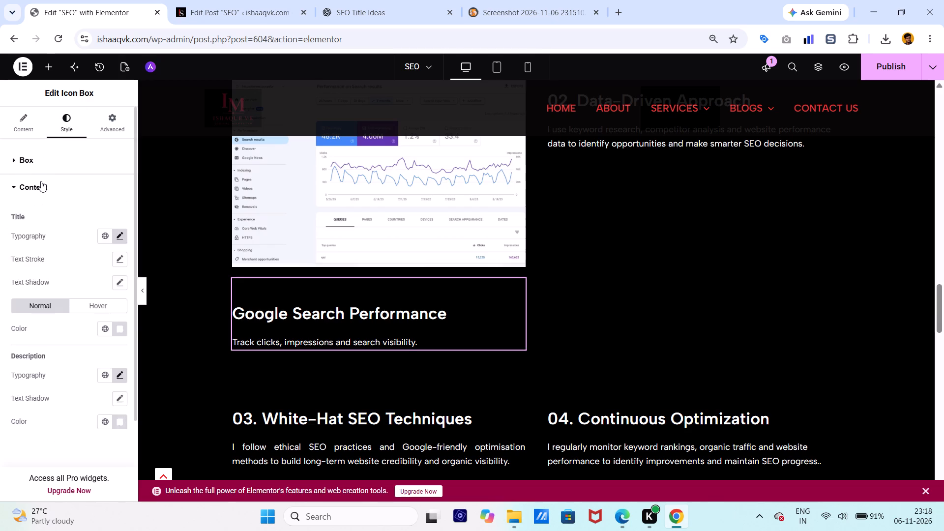
left_click(43, 189)
left_click(108, 420)
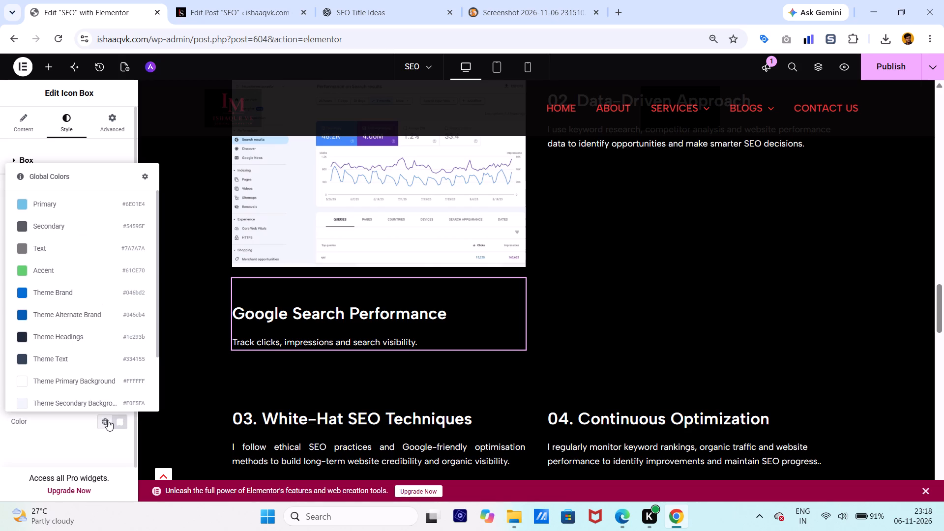
left_click(49, 228)
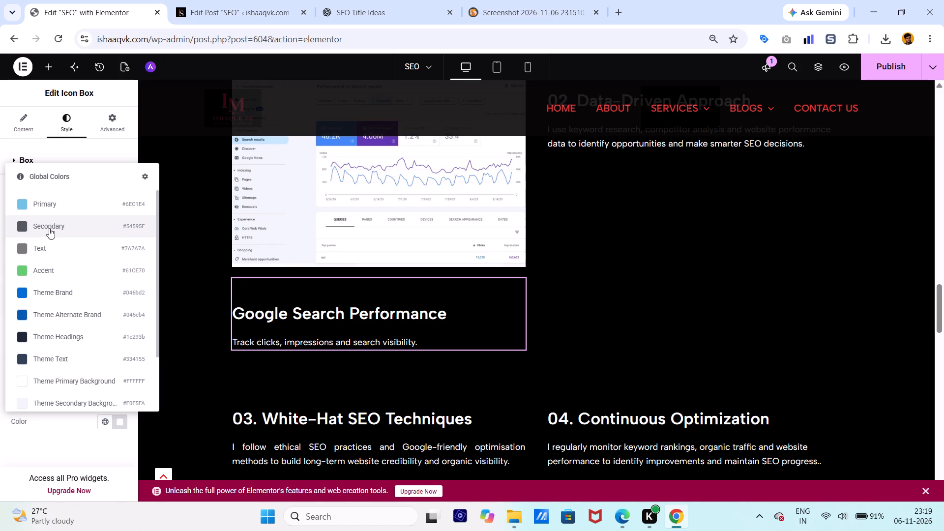
left_click(107, 416)
left_click(47, 255)
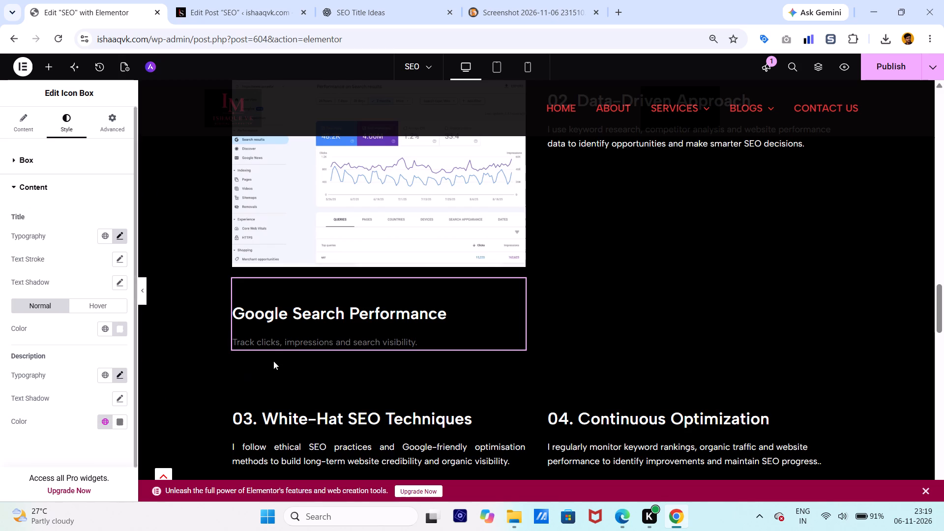
Capture a screenshot of the full Advanced Web Ranking dashboard image from ChatGPT's Keyword Ranking card.
scroll(447, 299, "up", 1)
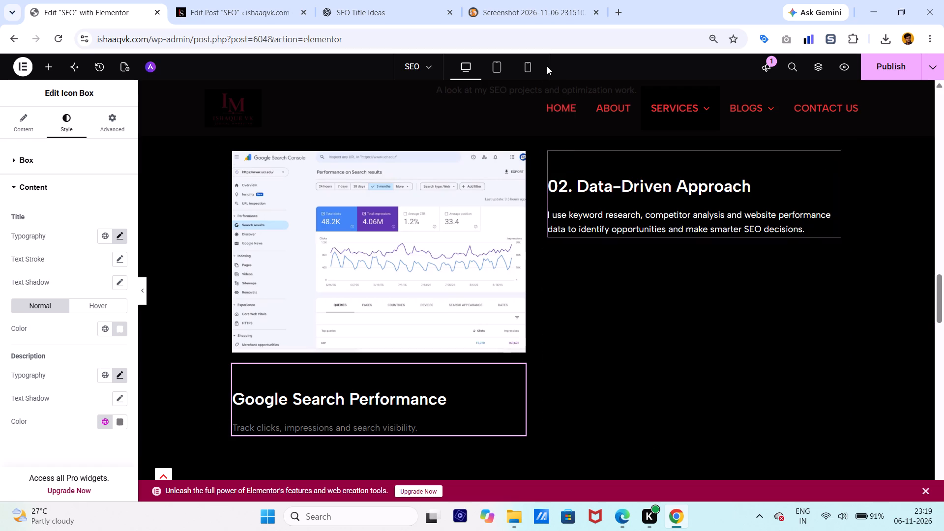
left_click(362, 0)
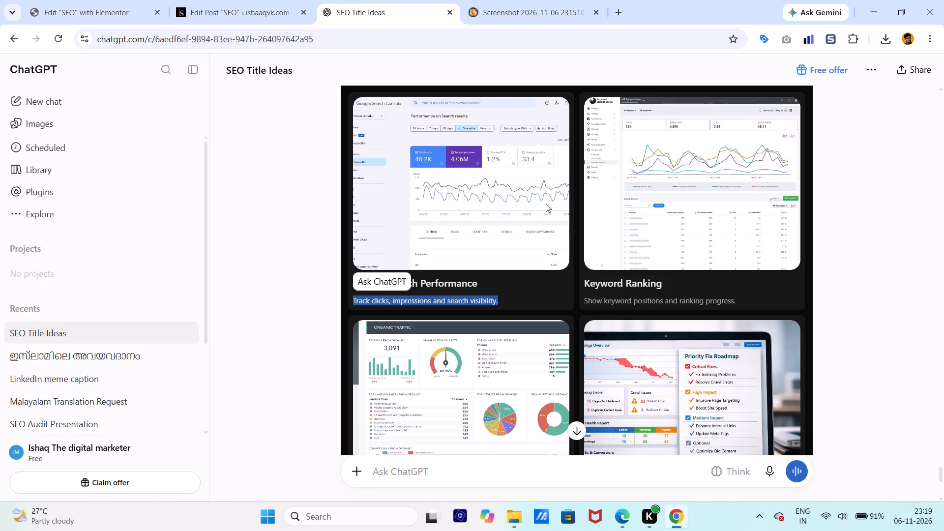
left_click(683, 210)
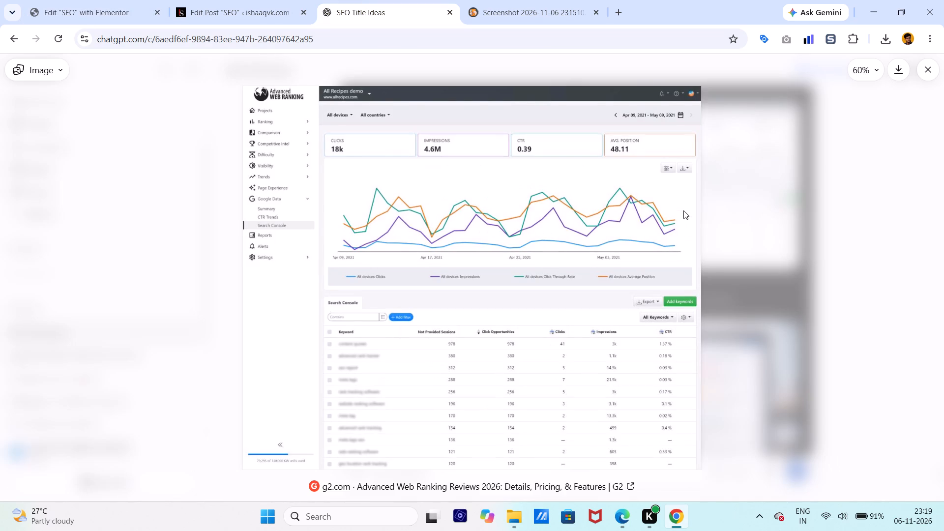
key("shift+super+s")
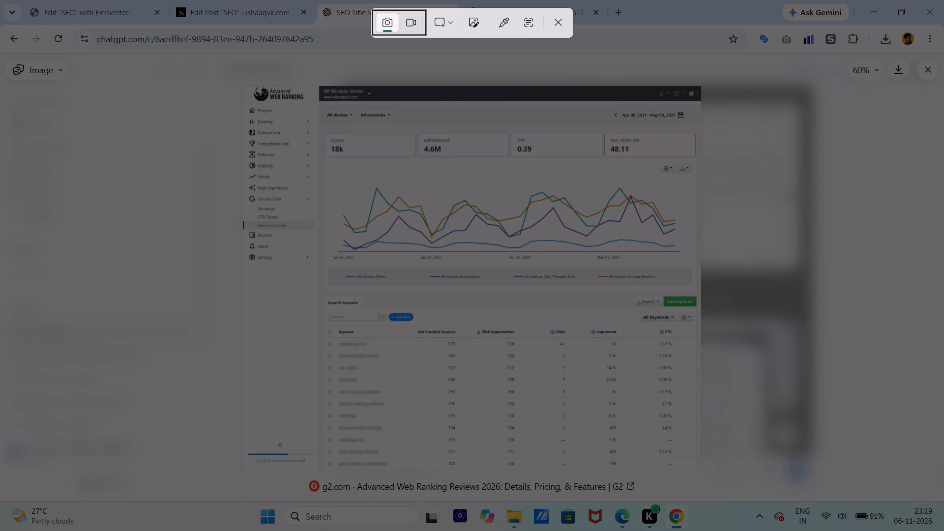
left_click_drag(245, 88, 562, 230)
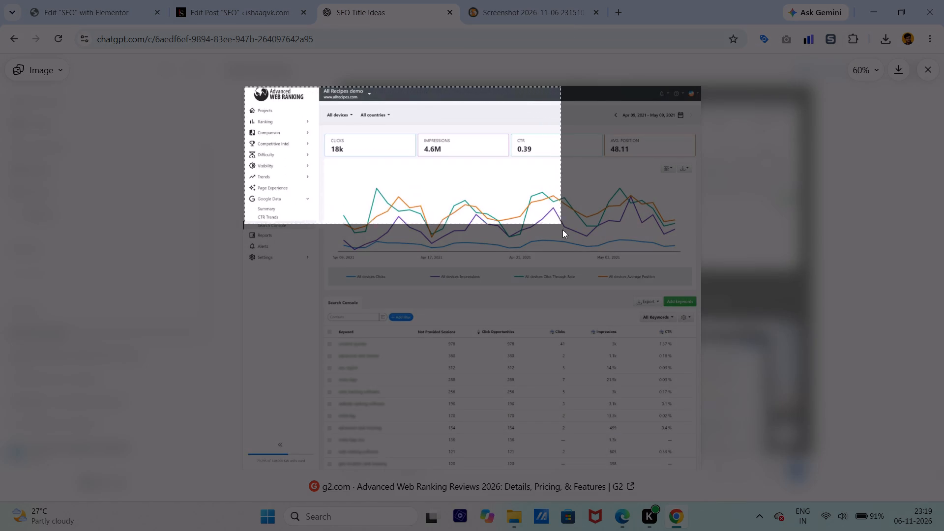
left_click_drag(562, 230, 706, 393)
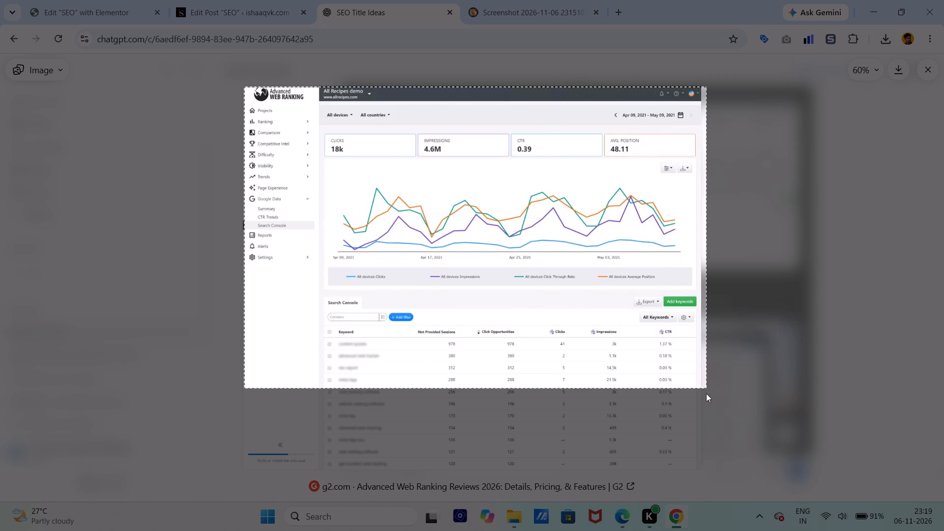
left_click_drag(706, 393, 700, 478)
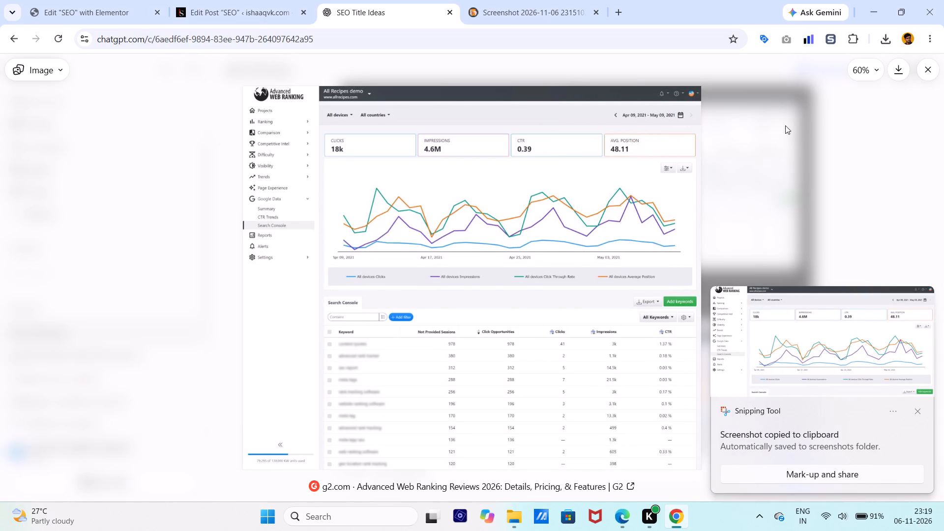
left_click(918, 72)
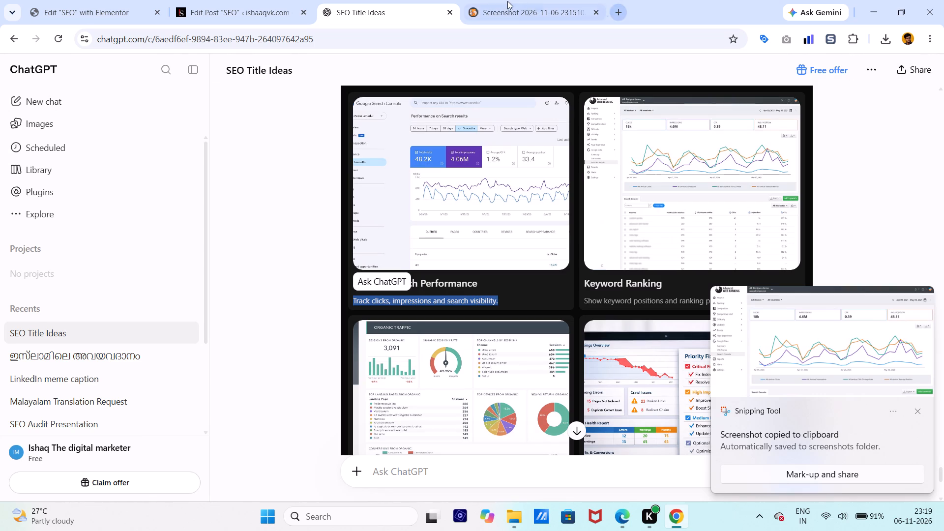
Replace the image in Squoosh with the newest capture from the Screenshots folder and set its compression format to WebP.
left_click(506, 4)
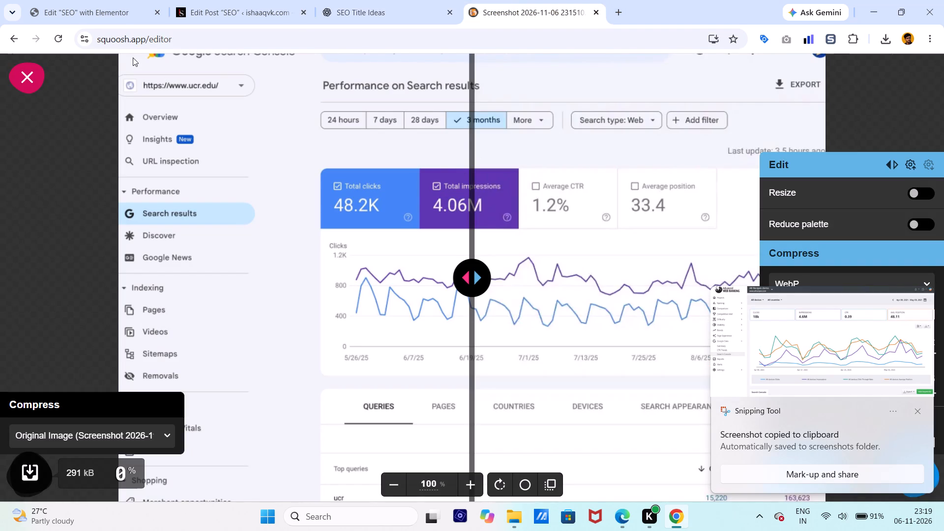
left_click(10, 80)
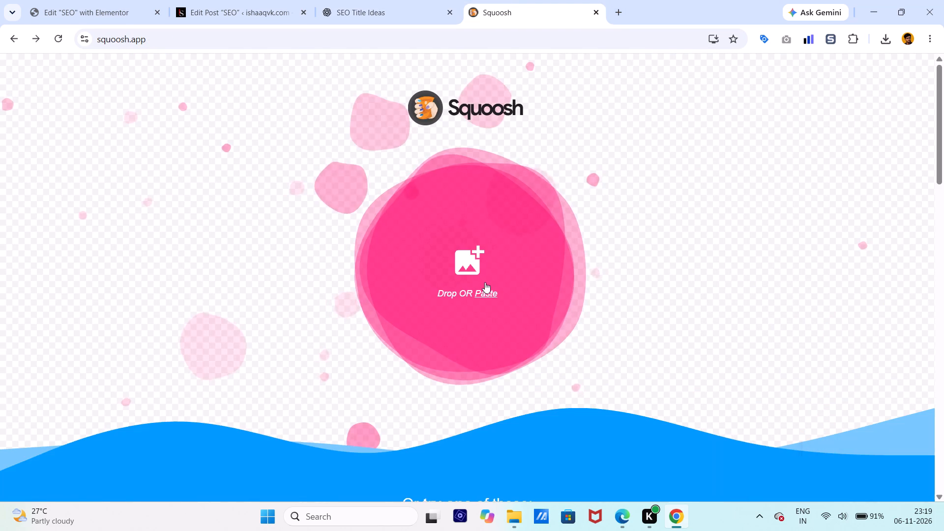
left_click(485, 282)
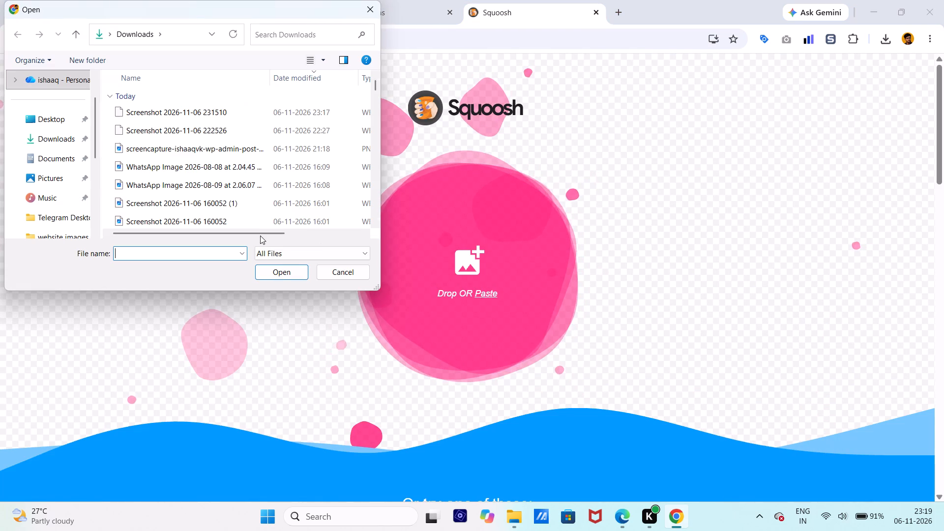
scroll(41, 172, "down", 1)
left_click(54, 100)
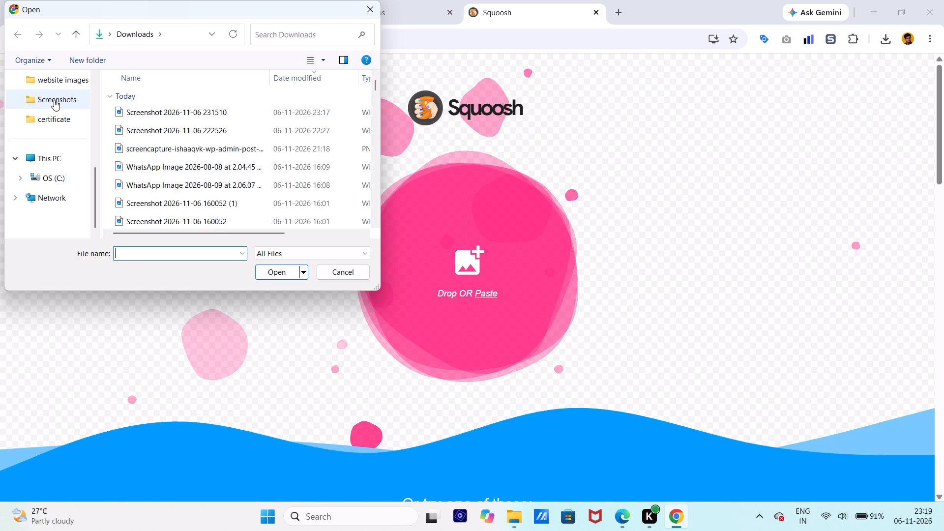
scroll(237, 200, "down", 10)
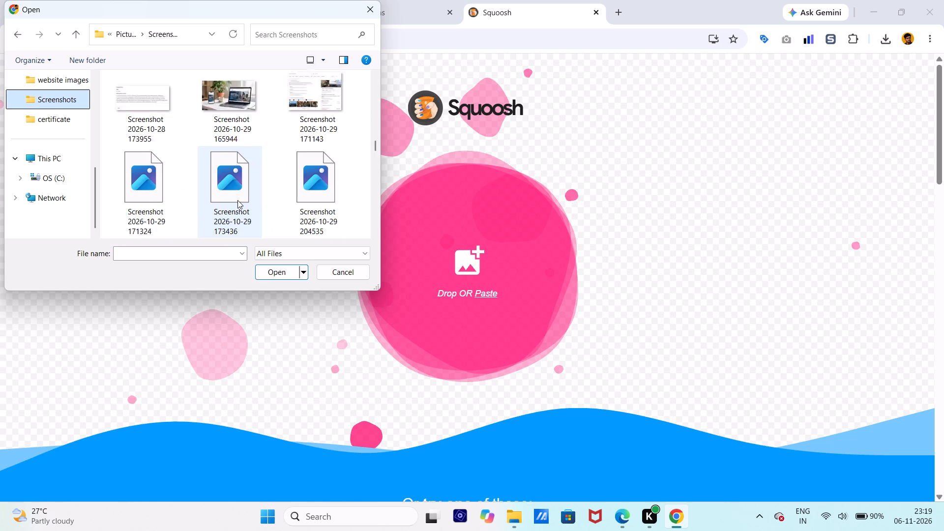
scroll(237, 200, "down", 4)
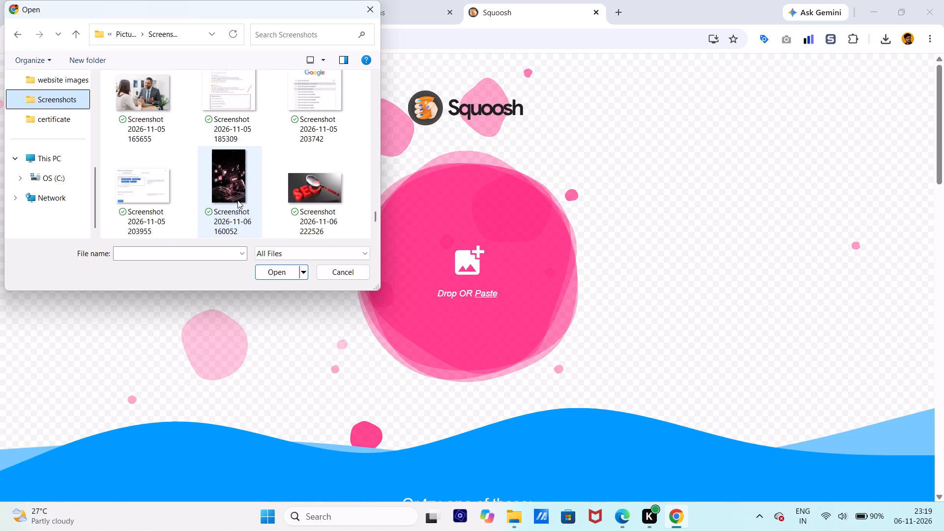
scroll(237, 200, "down", 4)
left_click(237, 200)
left_click(277, 272)
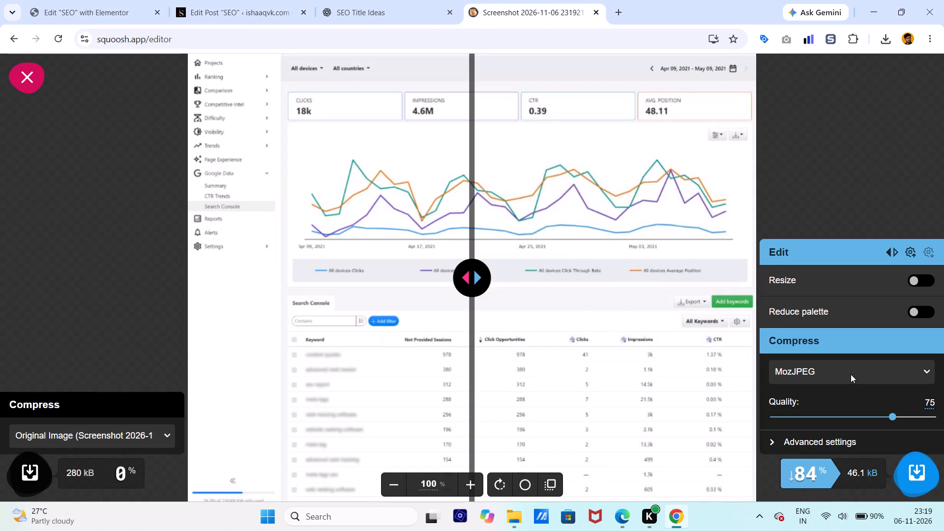
left_click(851, 374)
left_click(812, 343)
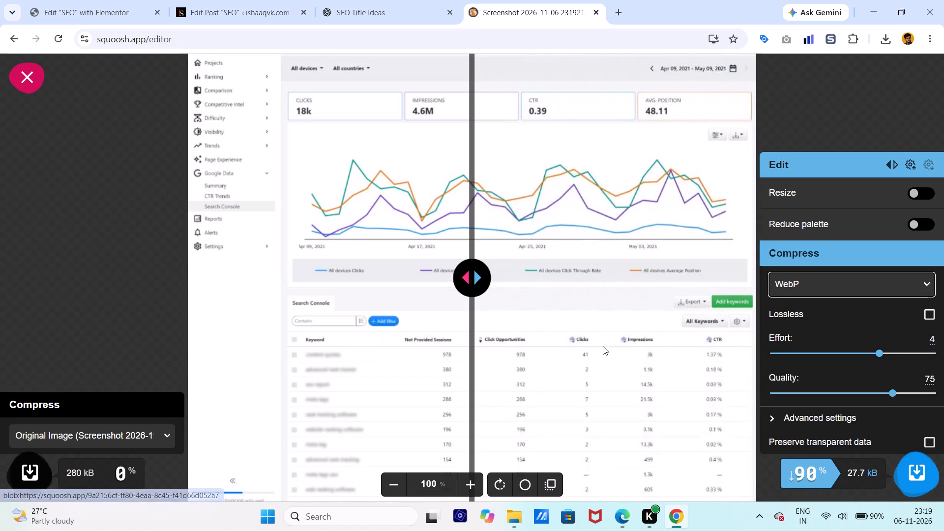
In Elementor, add an Image widget above the "02. Data-Driven Approach" icon box.
left_click(92, 0)
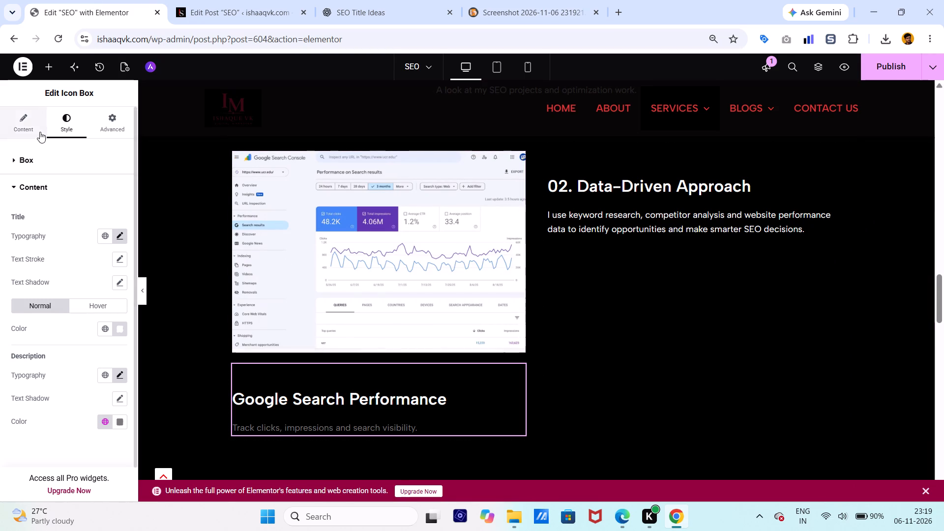
left_click(670, 236)
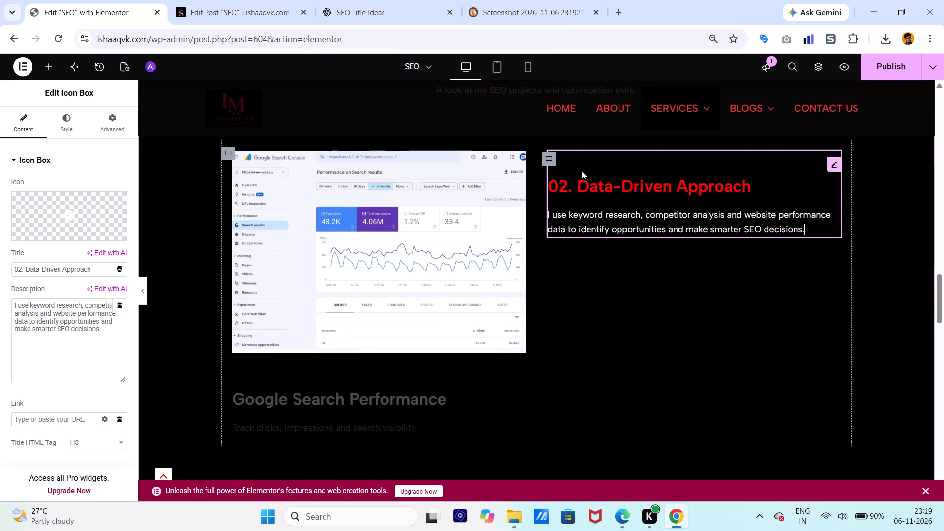
left_click(50, 75)
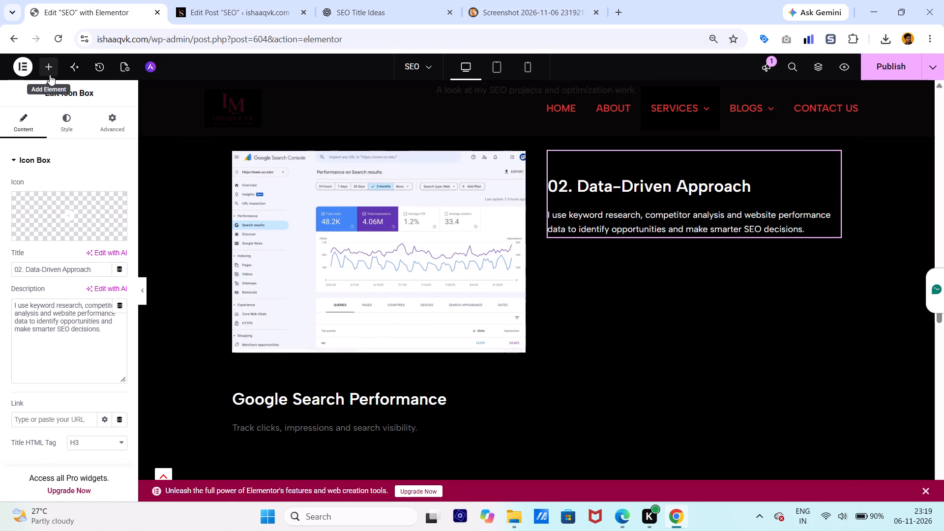
left_click_drag(95, 295, 243, 227)
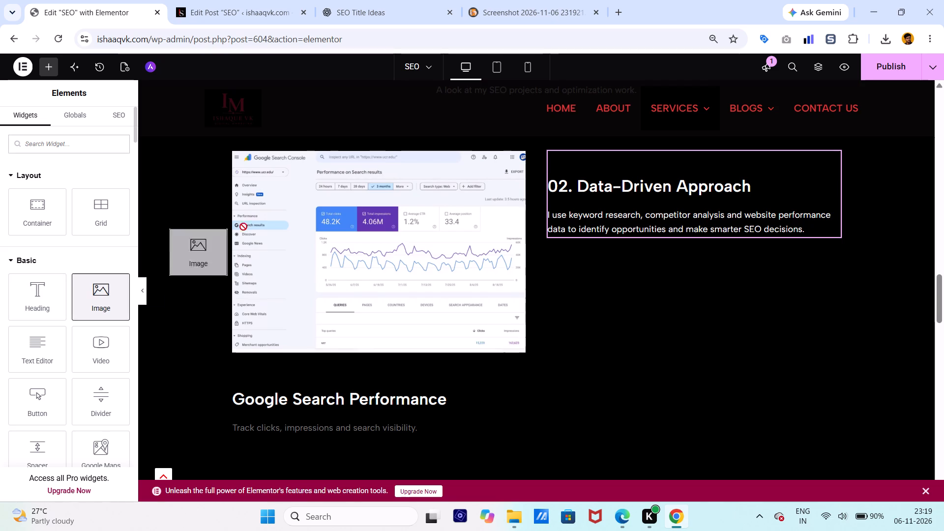
left_click_drag(243, 227, 560, 173)
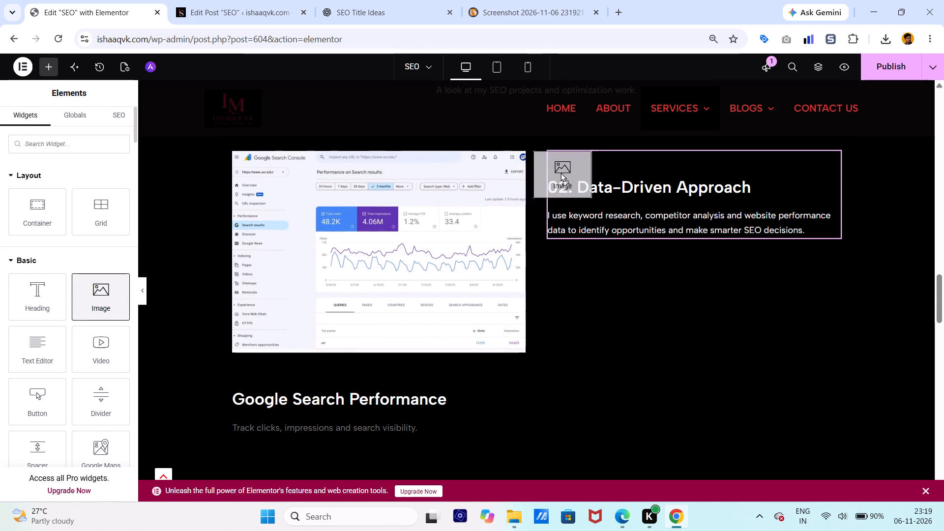
left_click_drag(560, 173, 590, 173)
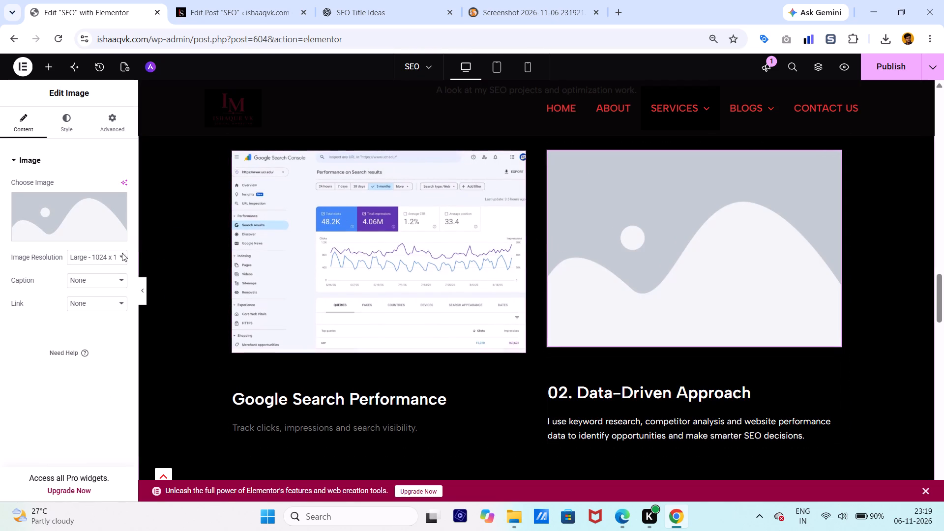
left_click(92, 238)
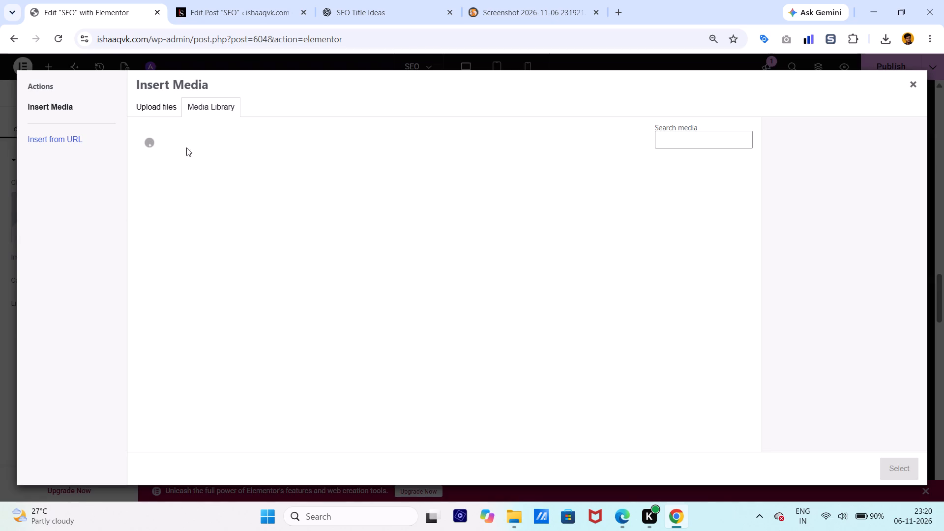
left_click(164, 96)
left_click(162, 100)
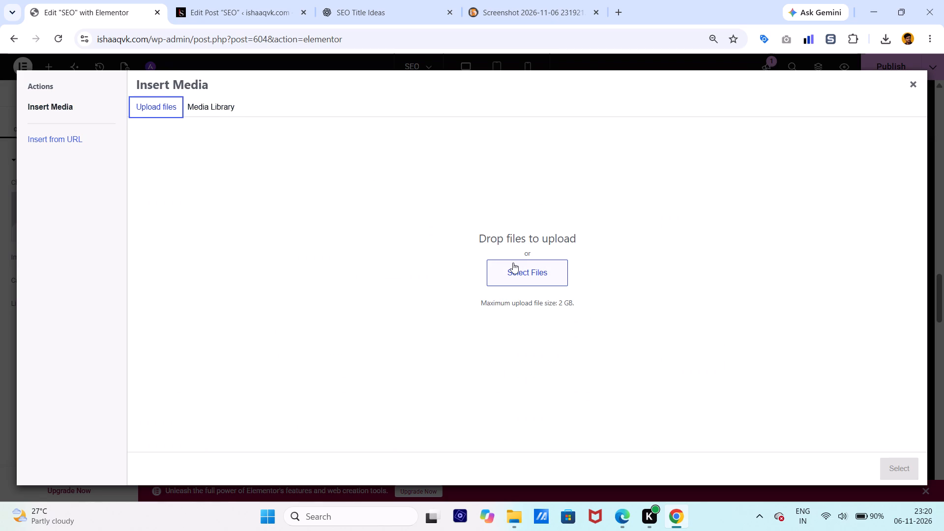
left_click(525, 268)
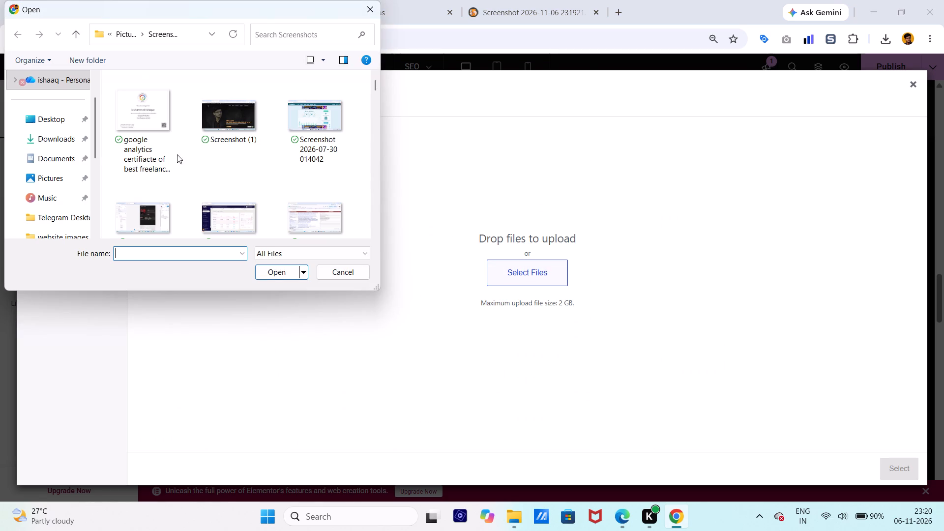
left_click(44, 140)
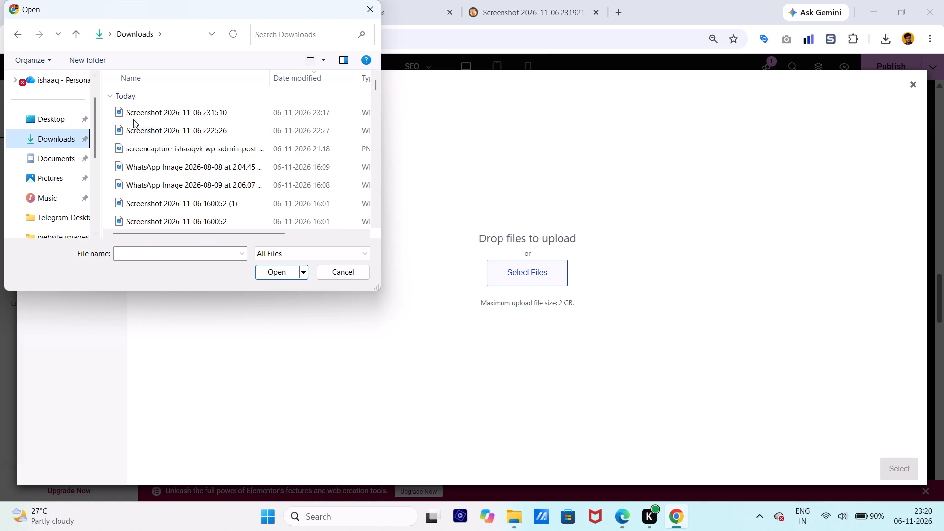
left_click(135, 117)
left_click(282, 268)
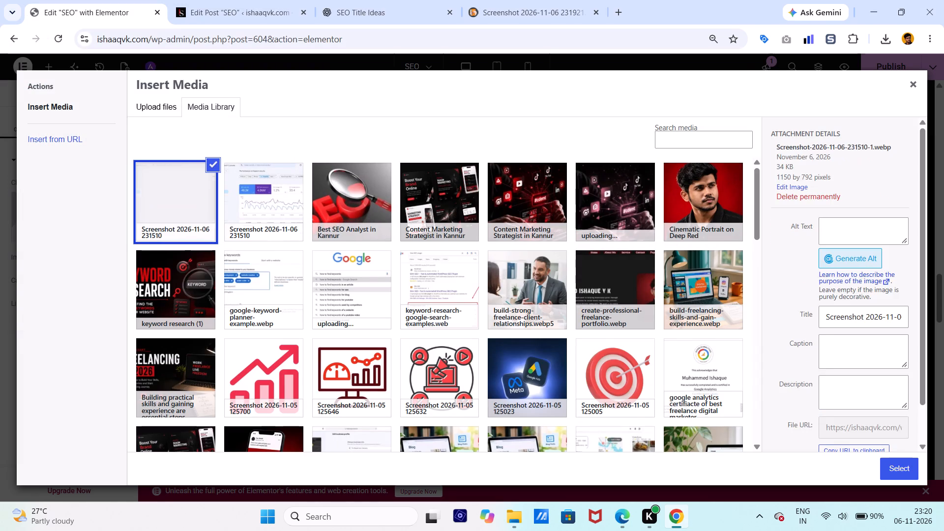
left_click(845, 280)
key("ctrl+v")
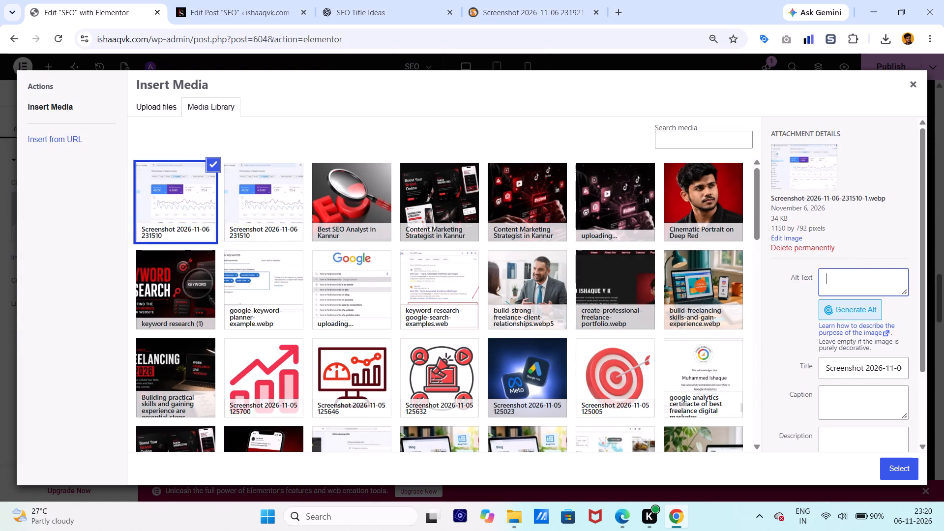
key("ctrl+v")
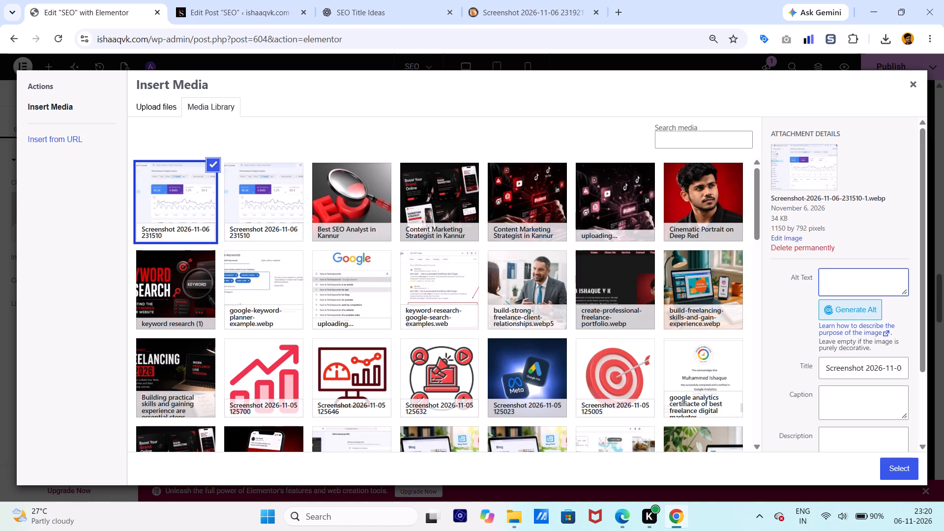
left_click(212, 0)
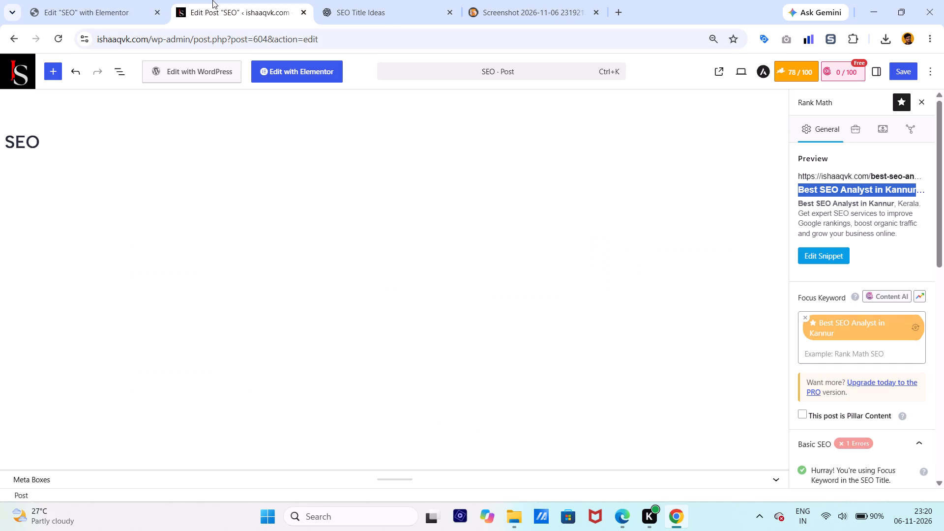
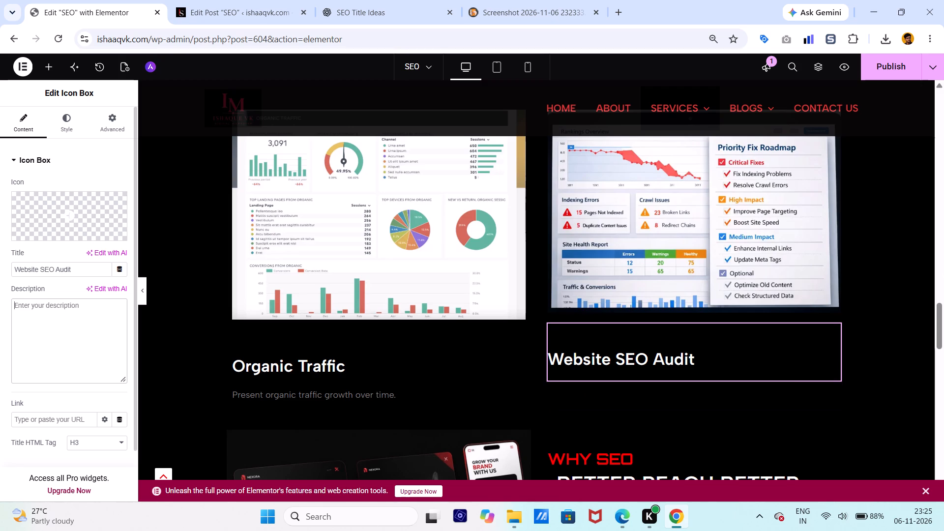
left_click(12, 299)
key("ctrl+v")
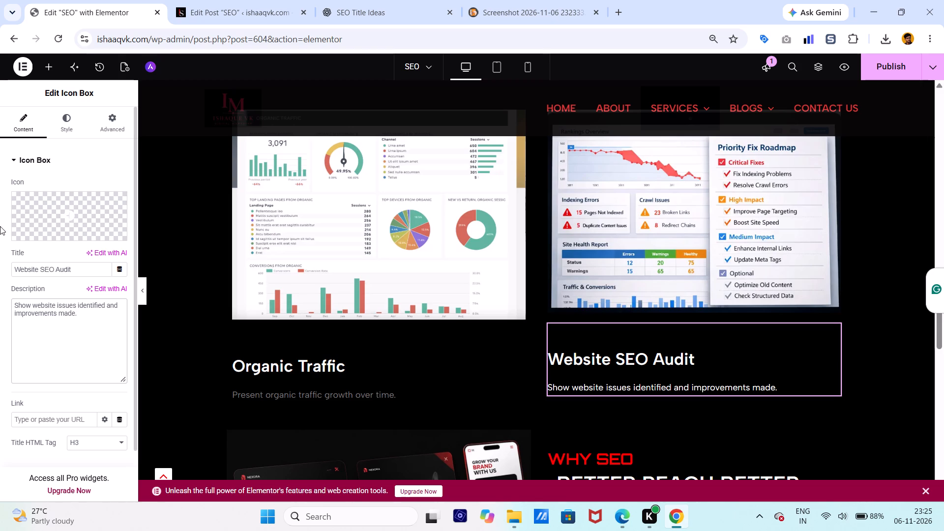
Set the "Website SEO Audit" icon box's description colour to the grey global colour, matching the other cards.
left_click(70, 121)
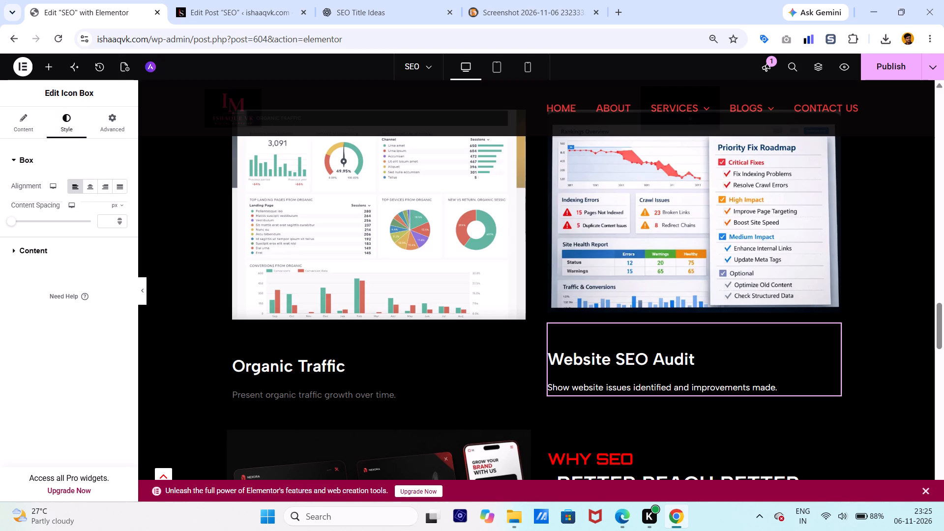
left_click(67, 250)
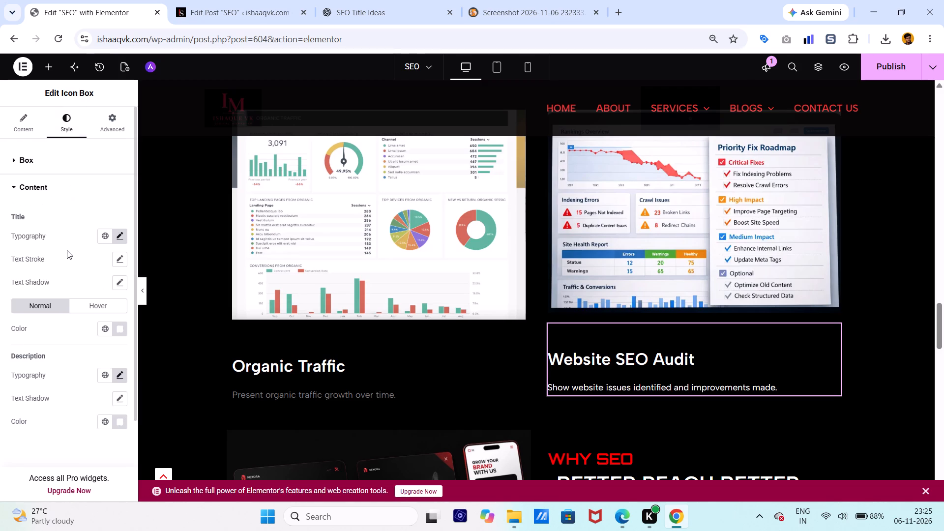
left_click(106, 418)
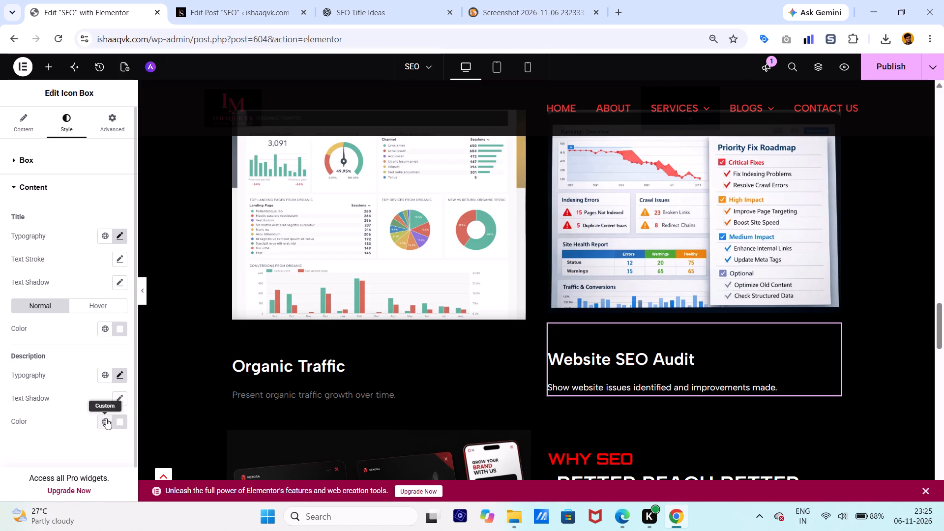
left_click(52, 248)
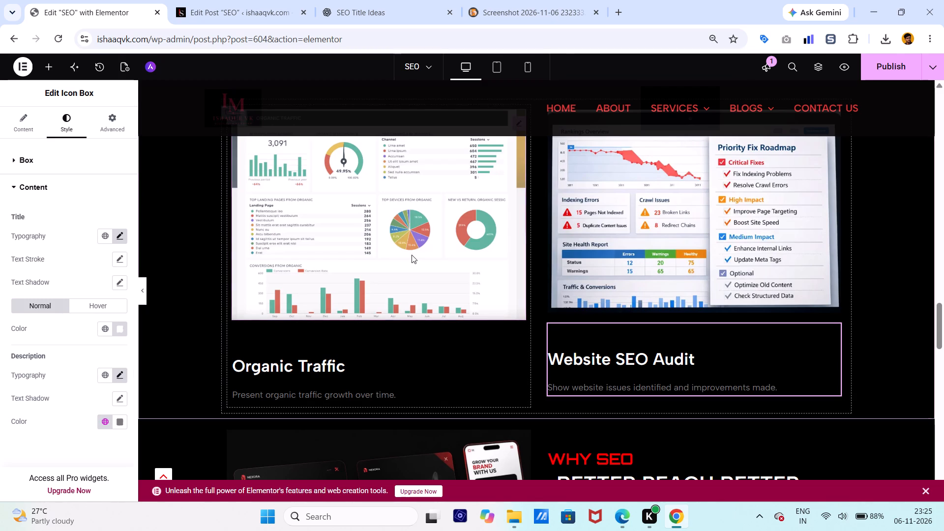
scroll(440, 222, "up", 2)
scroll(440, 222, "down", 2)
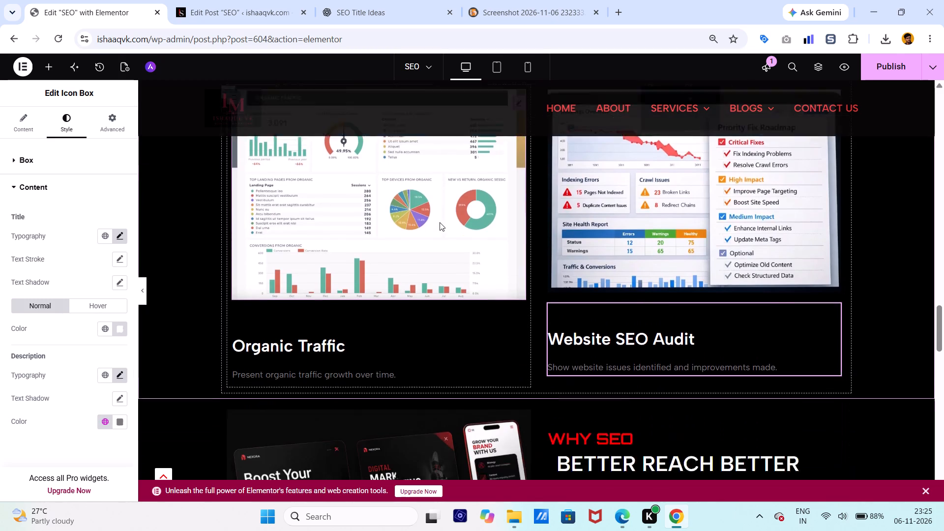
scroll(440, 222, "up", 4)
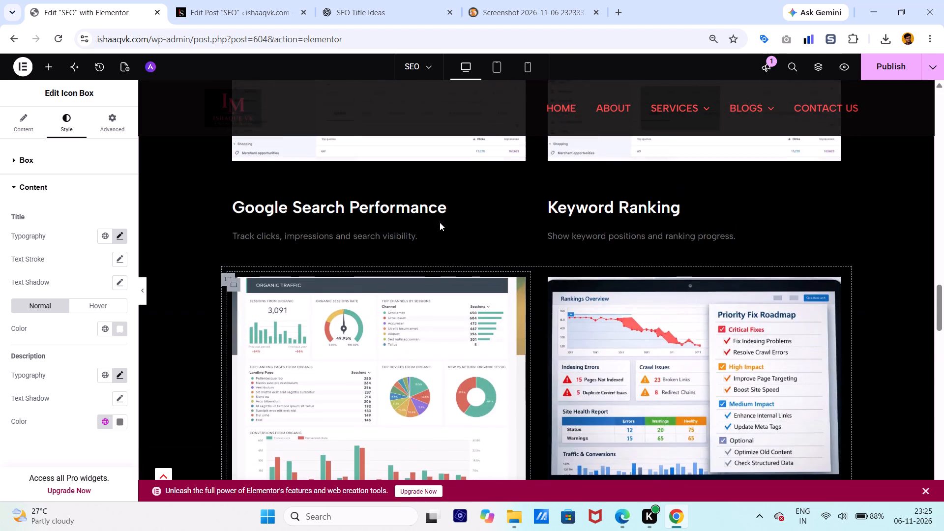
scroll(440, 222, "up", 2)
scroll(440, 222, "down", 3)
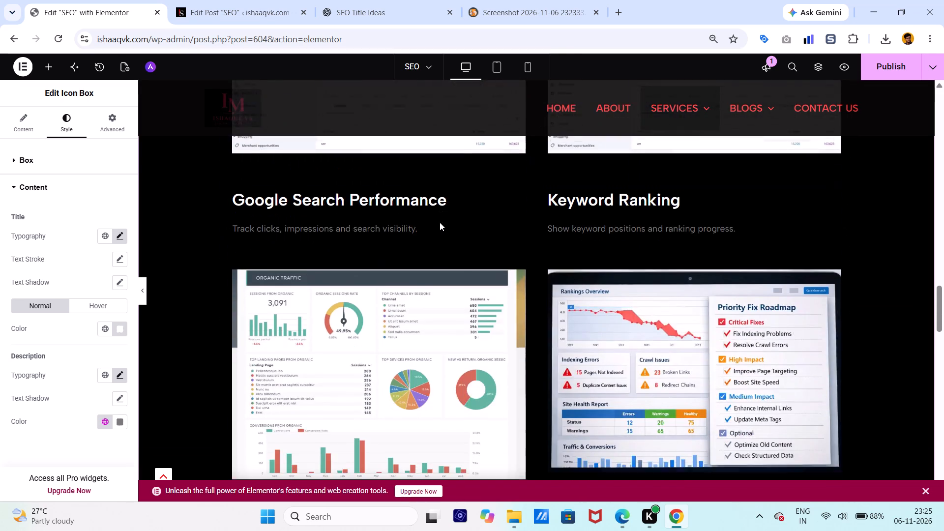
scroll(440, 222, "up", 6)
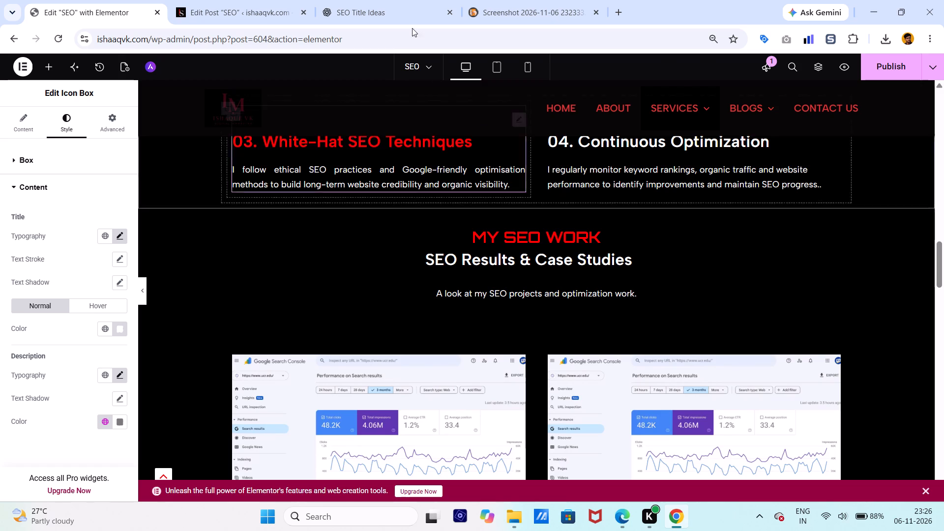
Open the media library for the image beside the "WHY SEO" list and go to its file upload option.
scroll(443, 279, "down", 4)
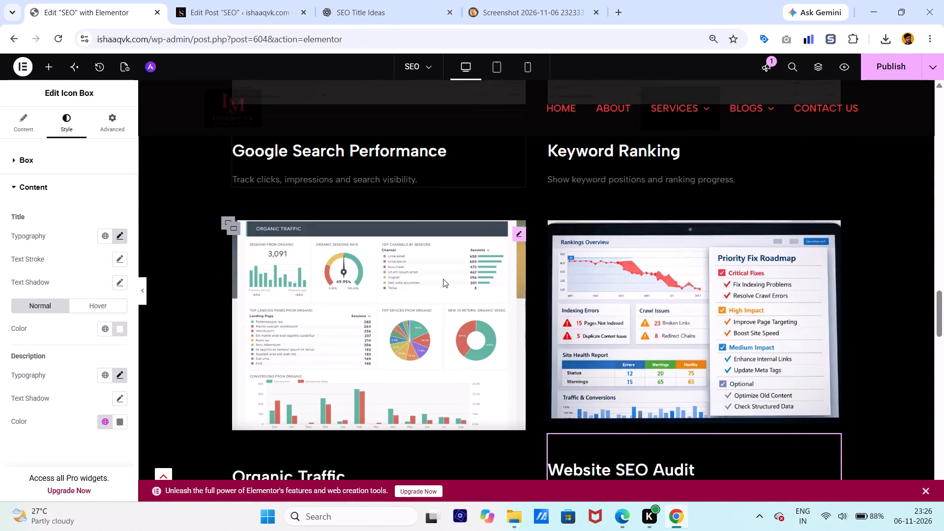
scroll(443, 279, "down", 4)
scroll(443, 279, "up", 3)
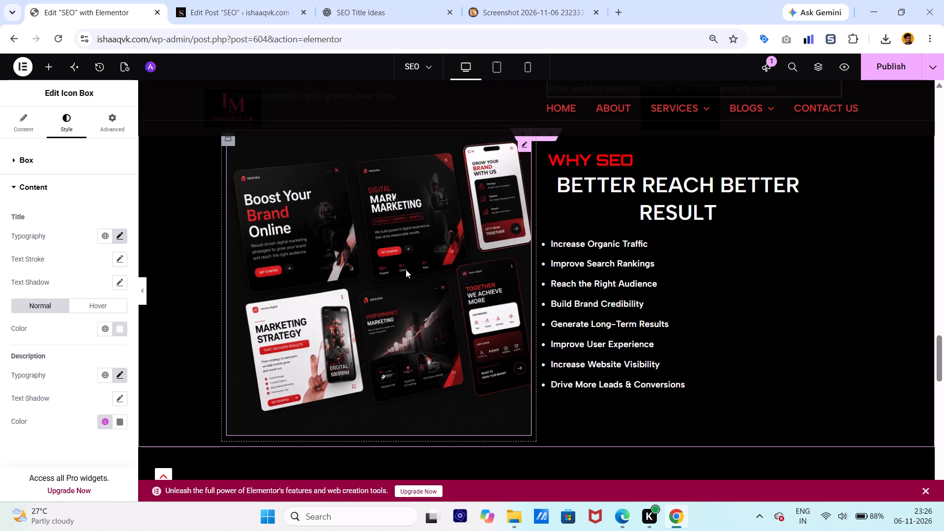
scroll(406, 269, "up", 1)
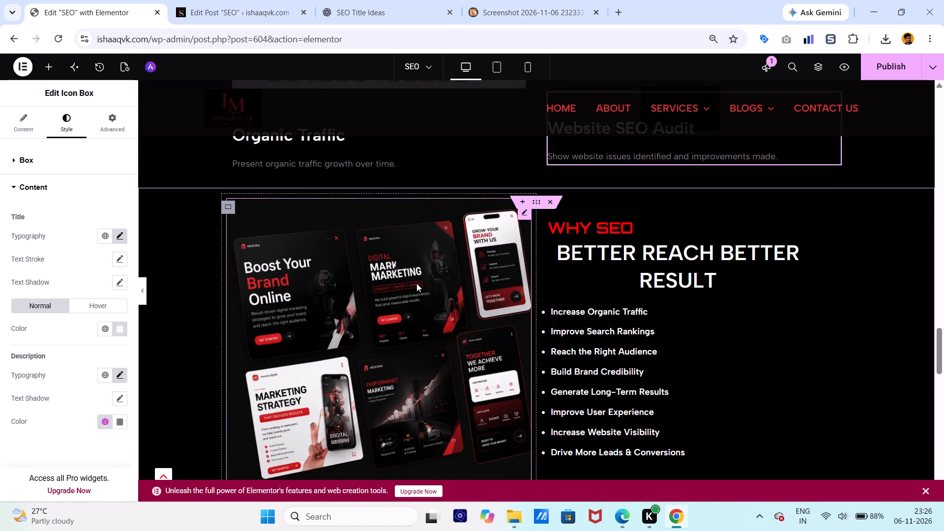
left_click(416, 283)
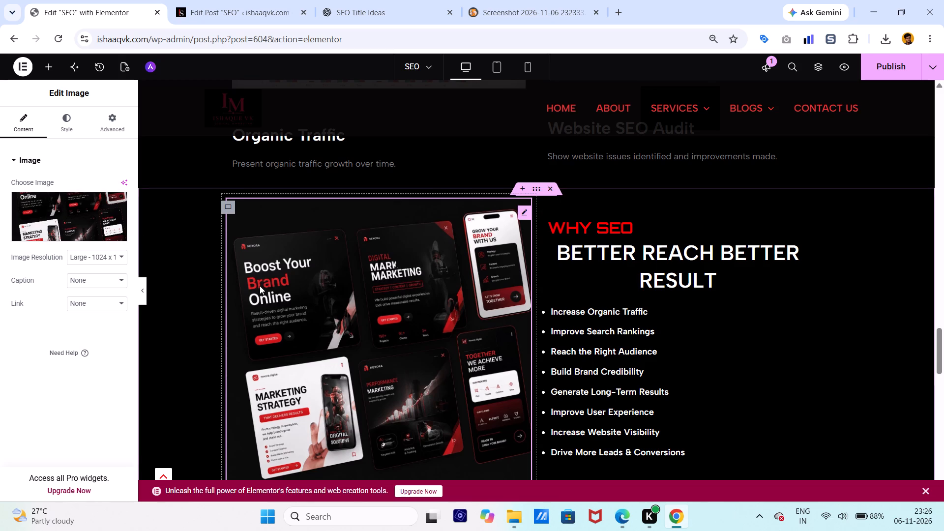
scroll(313, 278, "down", 2)
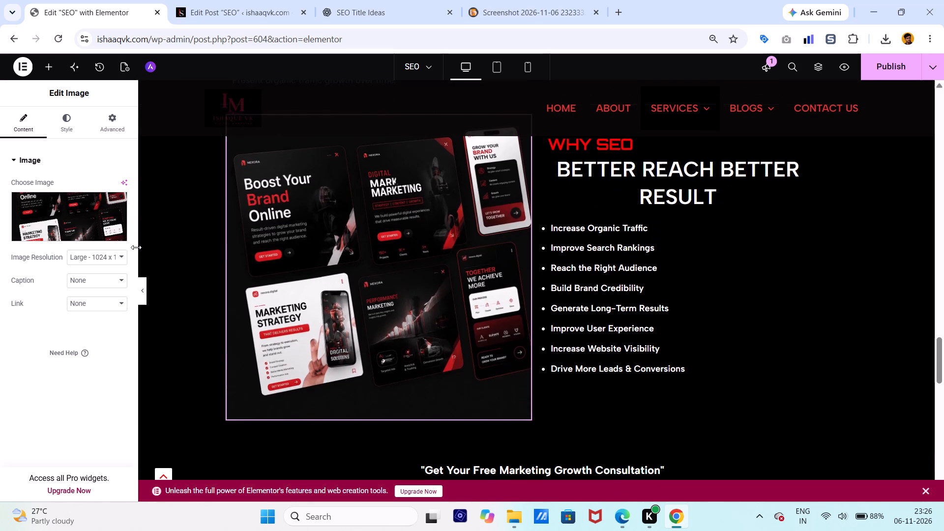
left_click(83, 233)
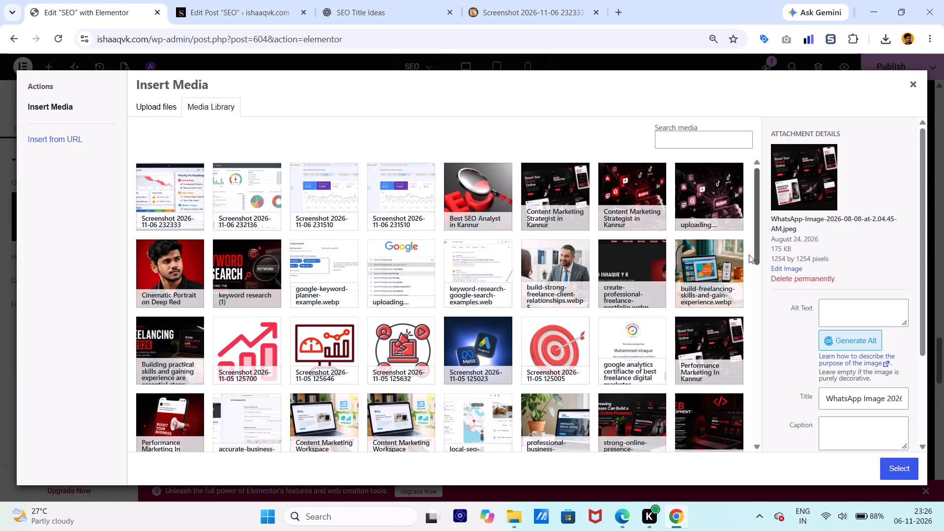
left_click(157, 103)
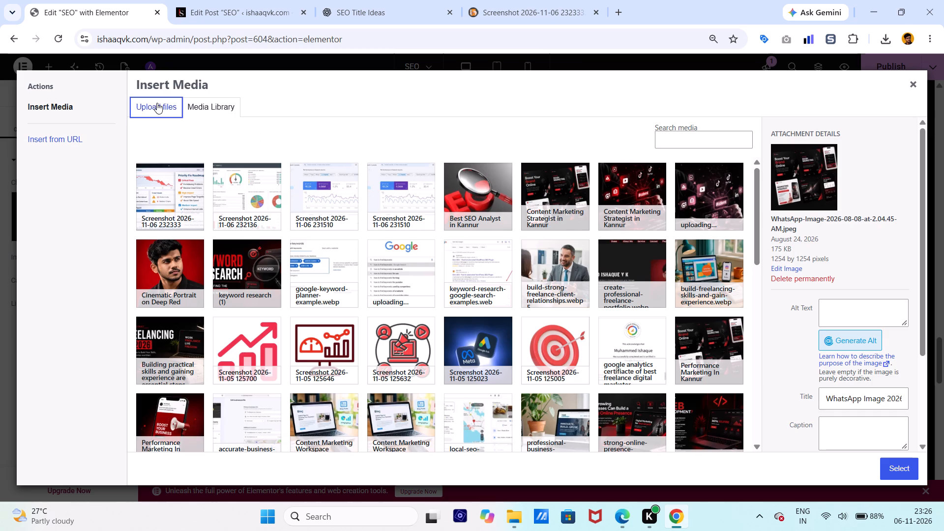
Switch to Squoosh, close the loaded screenshot and browse the website images folder for an image to compress.
left_click(514, 4)
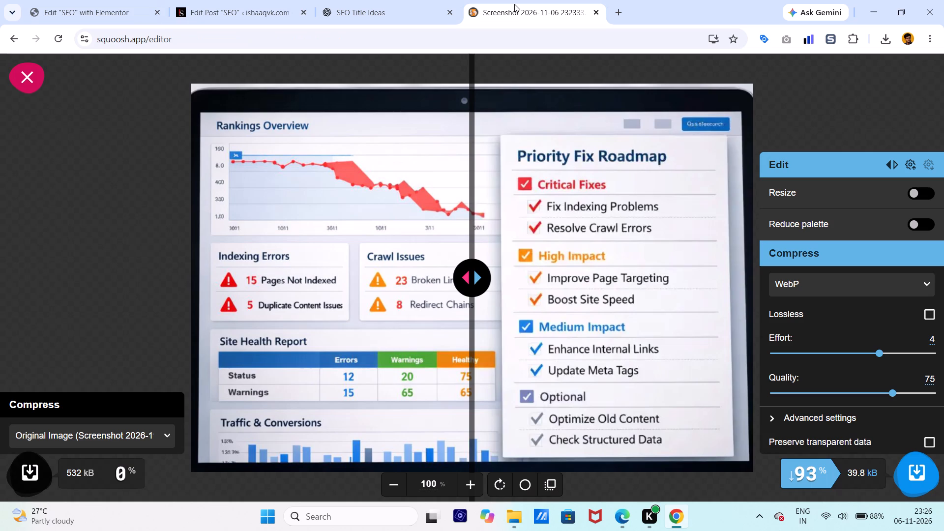
left_click(23, 77)
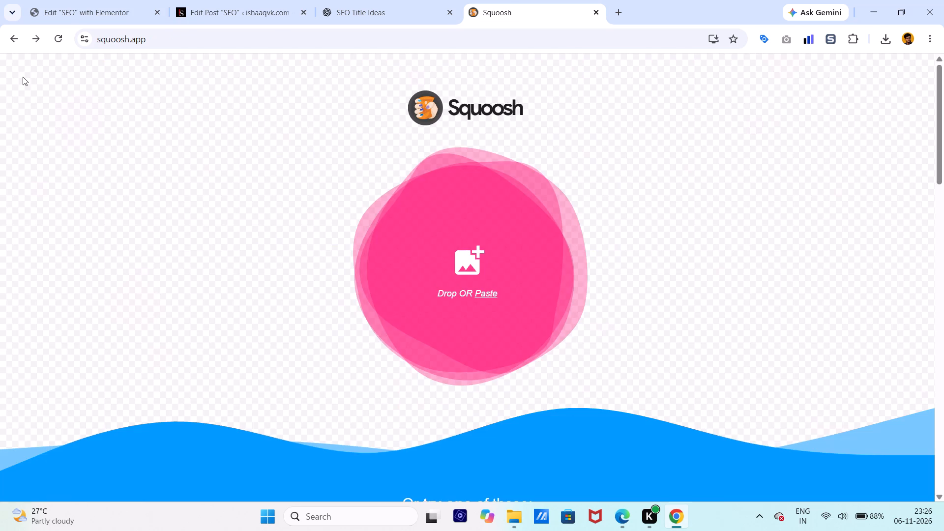
left_click(475, 257)
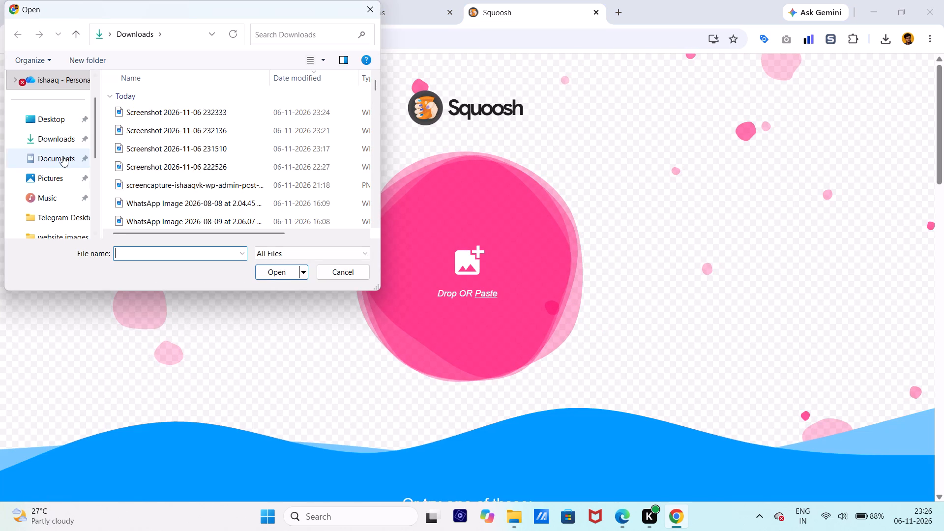
scroll(48, 180, "down", 1)
left_click(60, 74)
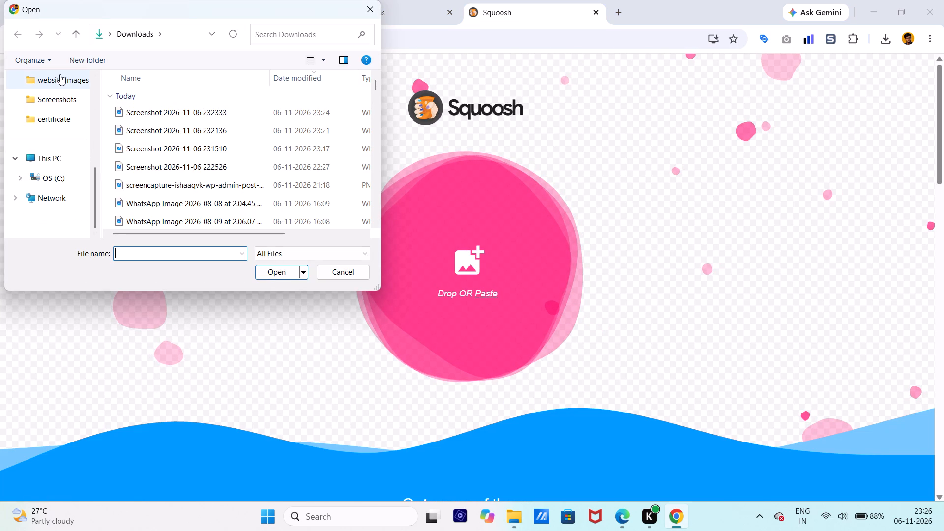
scroll(219, 161, "down", 2)
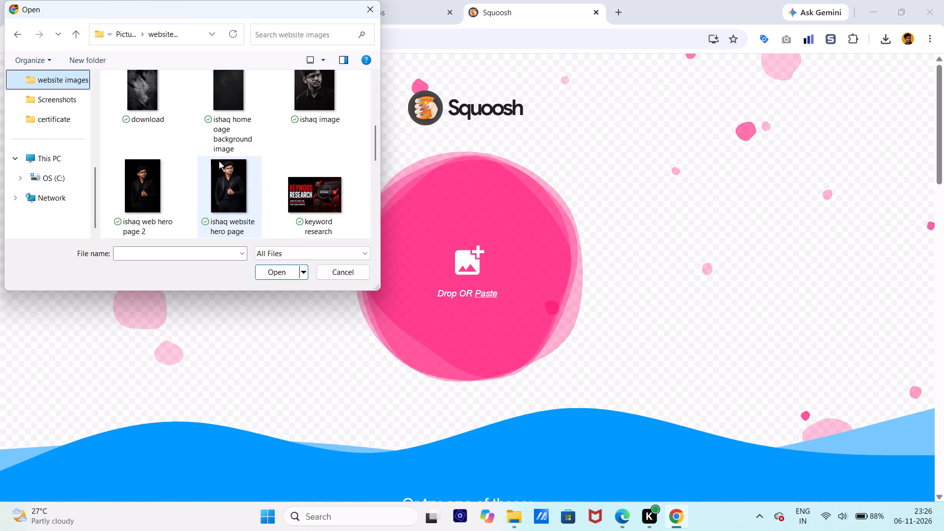
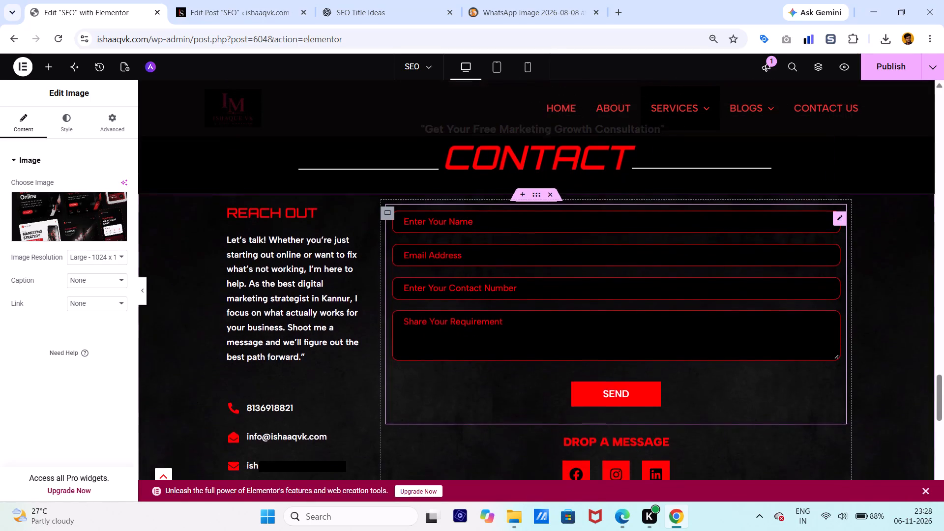
scroll(655, 326, "up", 8)
scroll(655, 326, "down", 3)
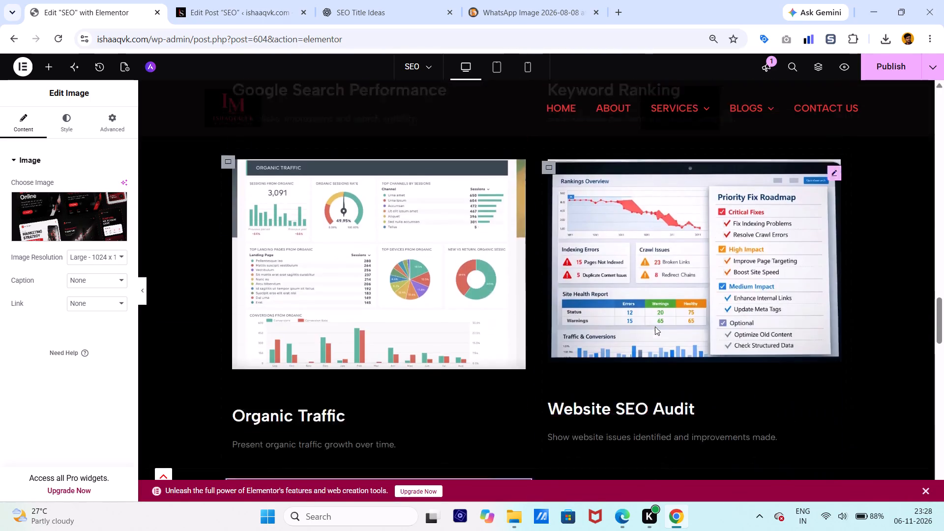
scroll(655, 326, "down", 1)
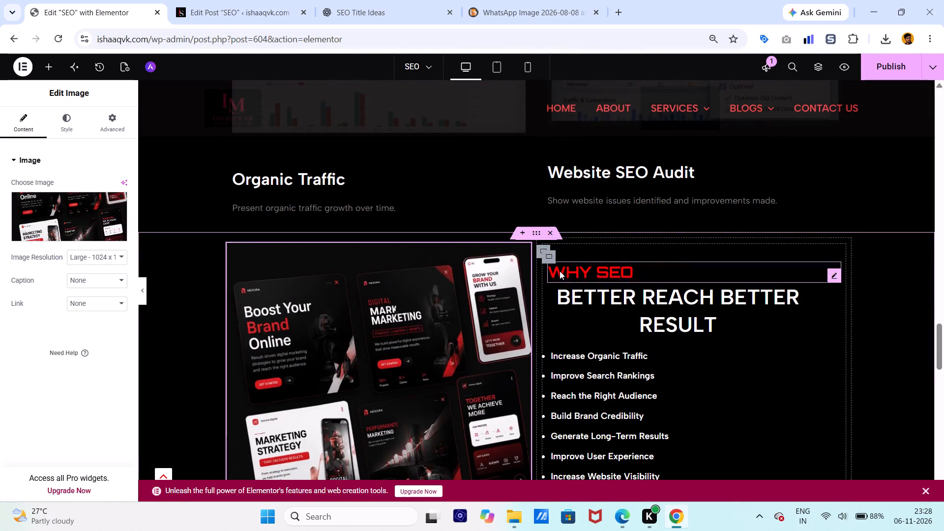
left_click(549, 236)
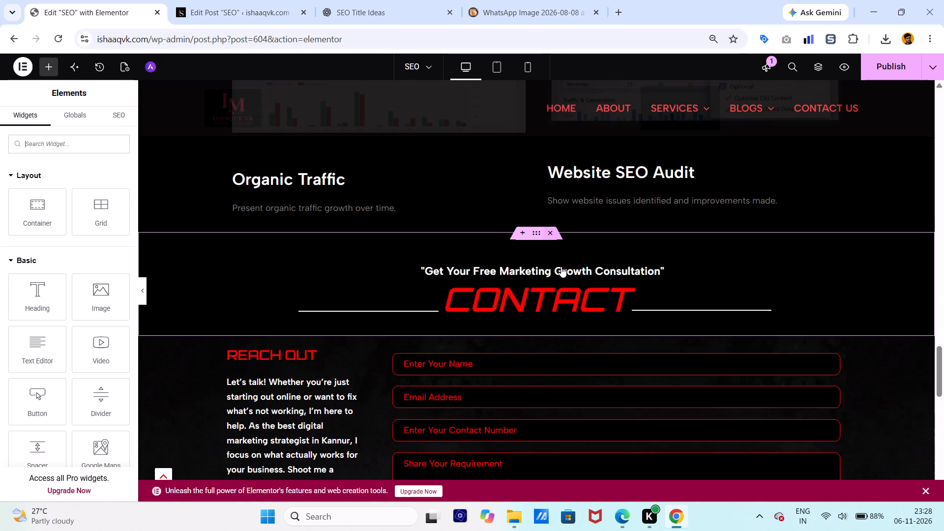
Look back over the page's SEO sections and publish the Elementor changes.
scroll(567, 291, "up", 8)
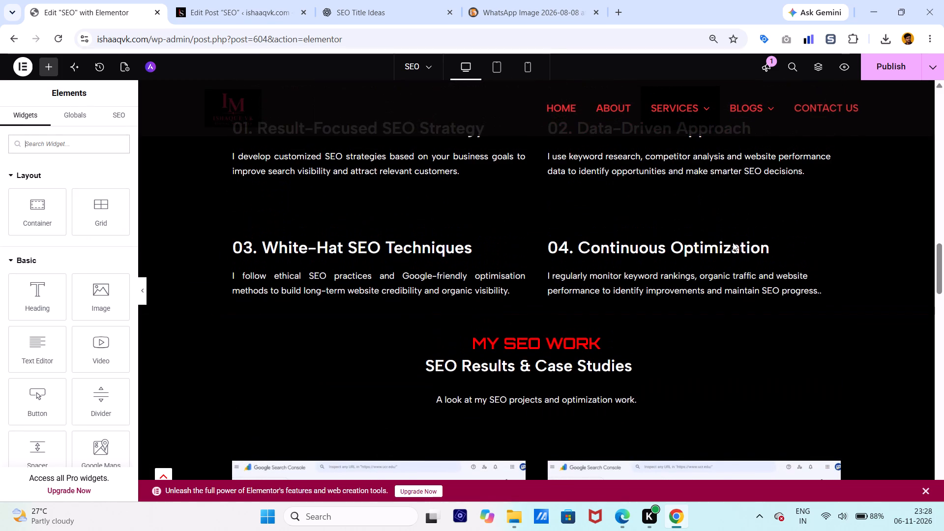
scroll(725, 258, "up", 5)
left_click(900, 66)
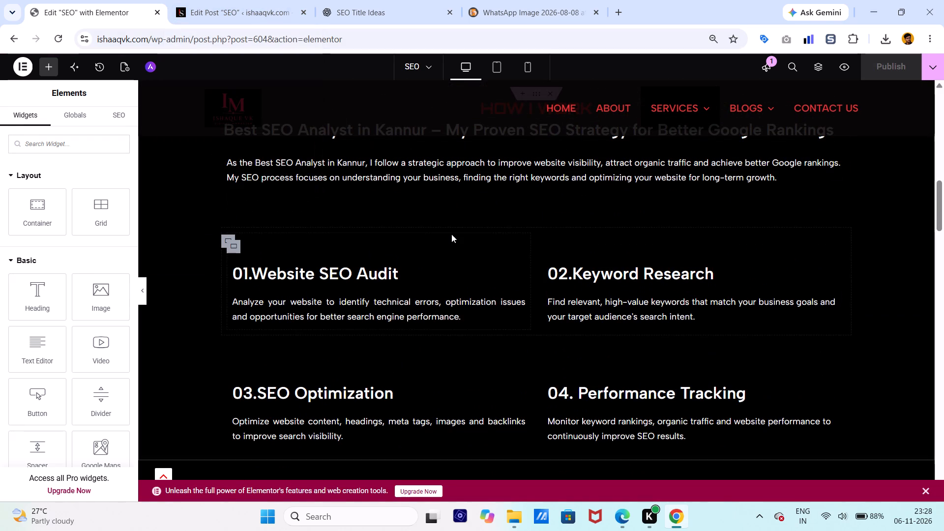
Switch to the WordPress post editor, review the Rank Math checks and save the SEO post.
left_click(269, 14)
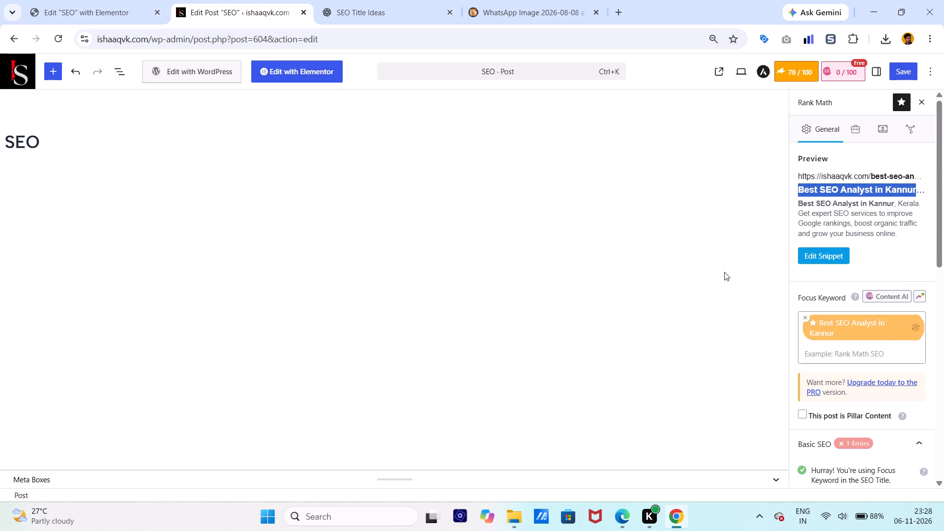
scroll(886, 334, "down", 3)
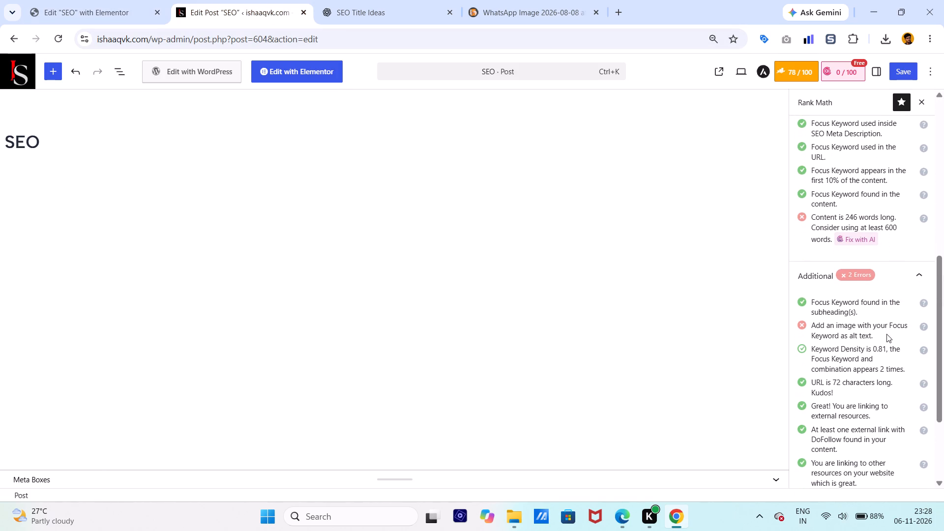
left_click(905, 73)
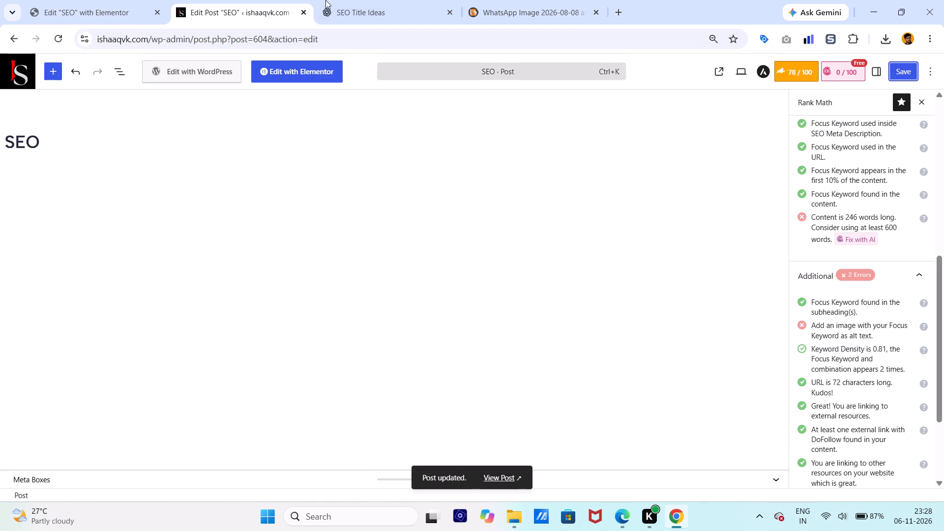
Close the Elementor and post editor tabs, open ishaaqvk.com's WordPress admin in a new tab and reopen the SEO post for editing.
left_click(154, 7)
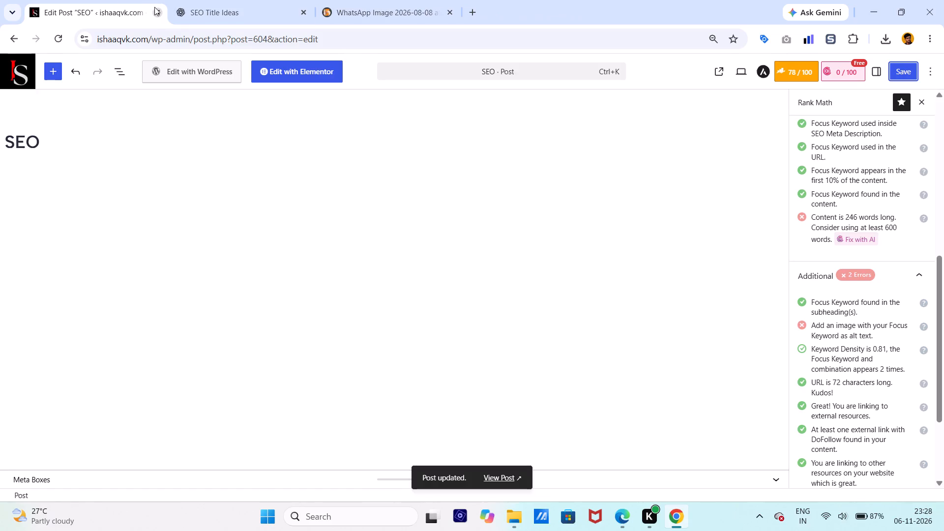
left_click(159, 12)
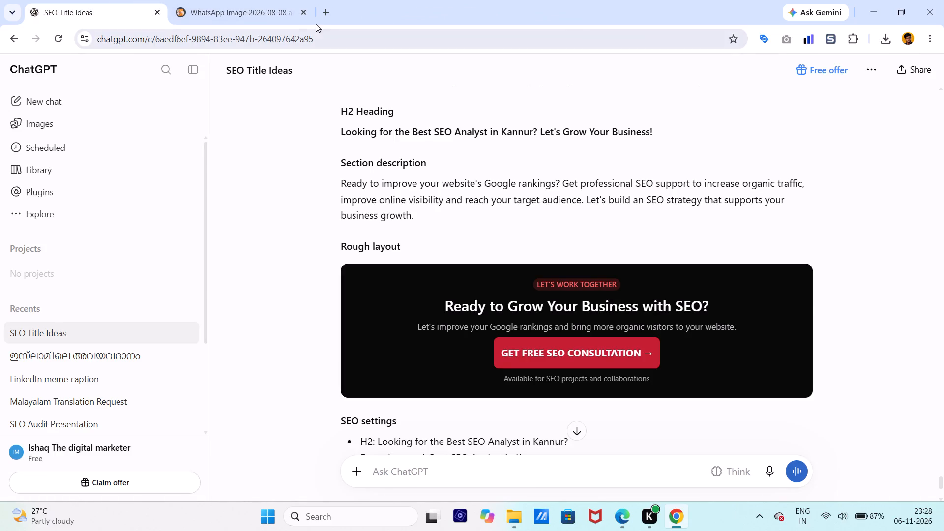
left_click(325, 7)
type("is")
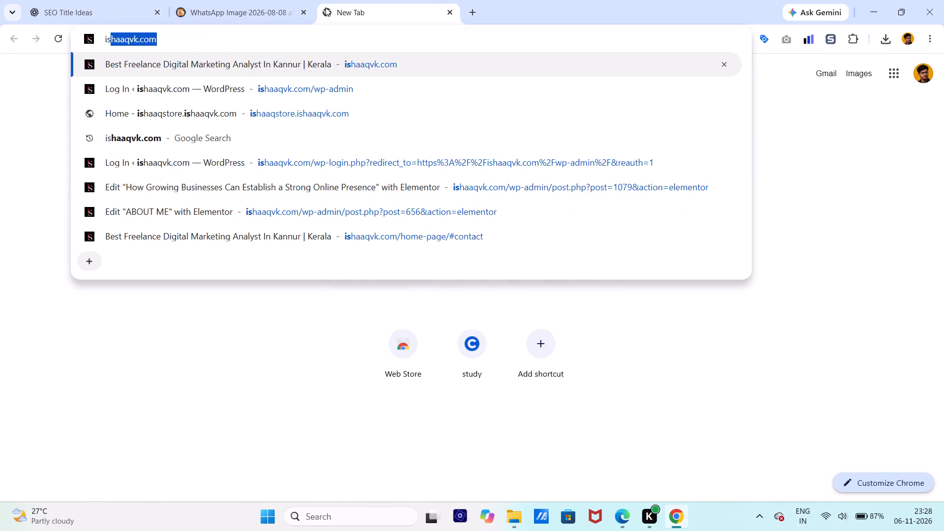
left_click(334, 88)
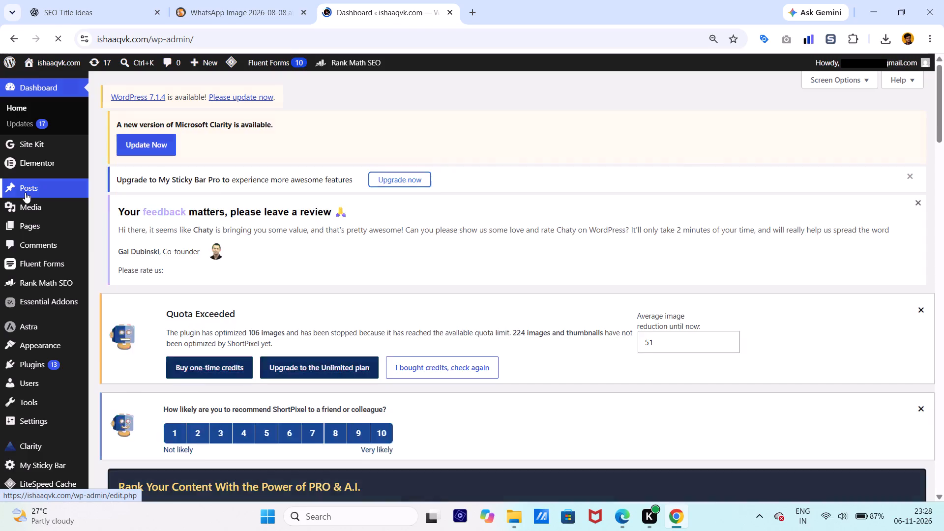
left_click(25, 192)
left_click(102, 180)
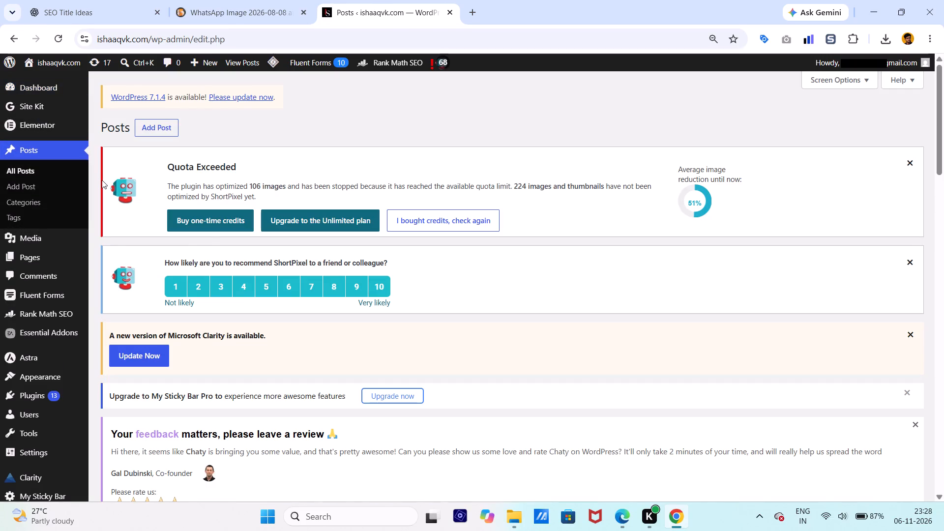
scroll(198, 249, "down", 4)
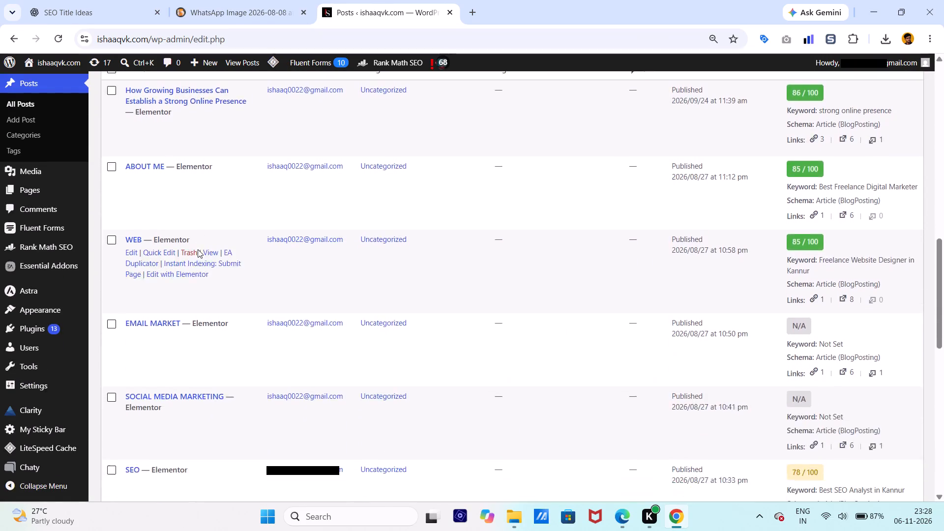
scroll(198, 249, "down", 1)
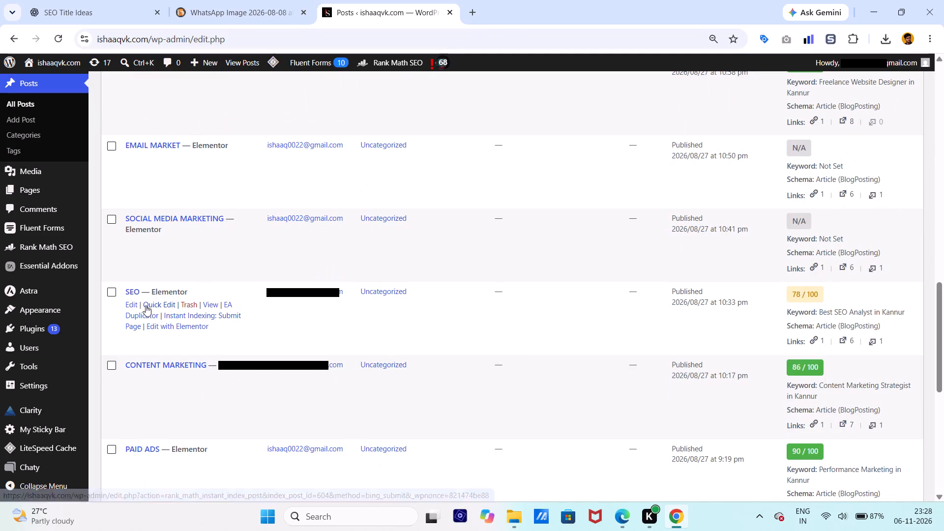
left_click(135, 305)
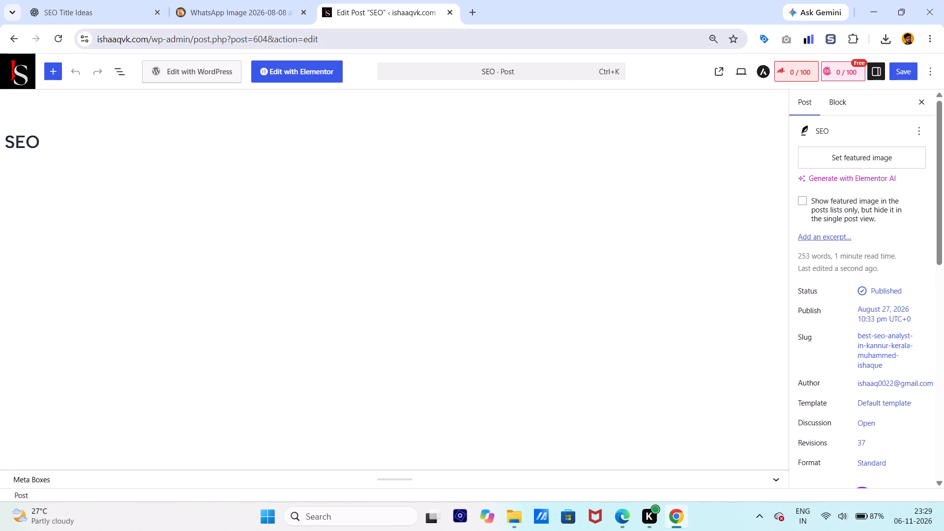
Examine the post's Rank Math analysis, expanding the Additional and Title Readability checks.
left_click(797, 73)
scroll(832, 189, "down", 2)
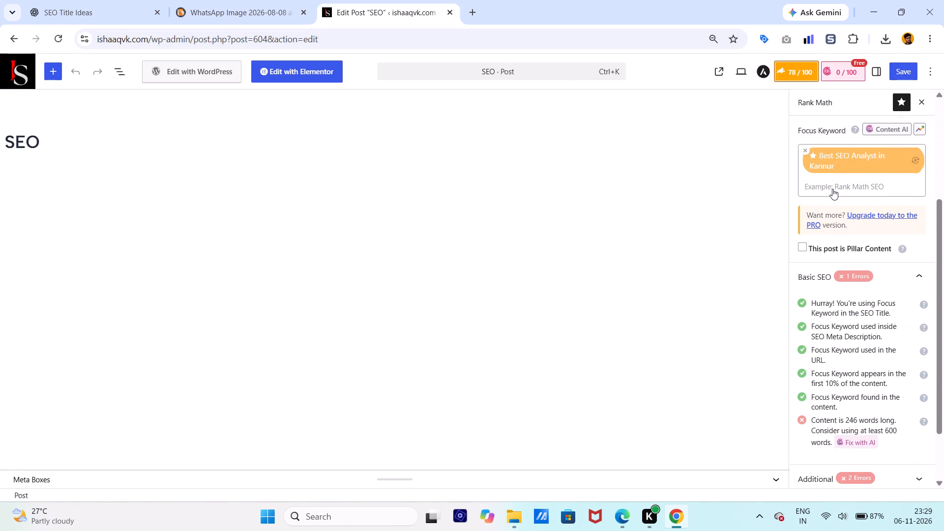
scroll(850, 305, "down", 2)
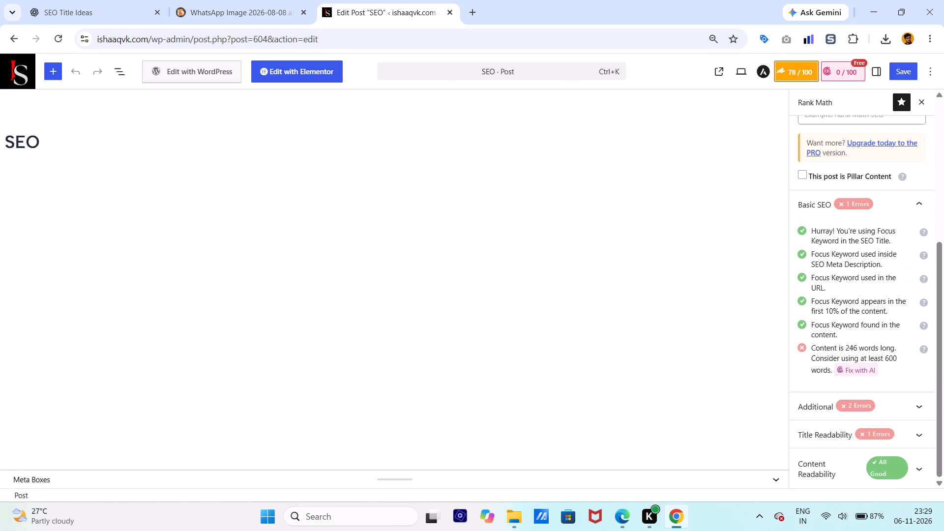
left_click(886, 410)
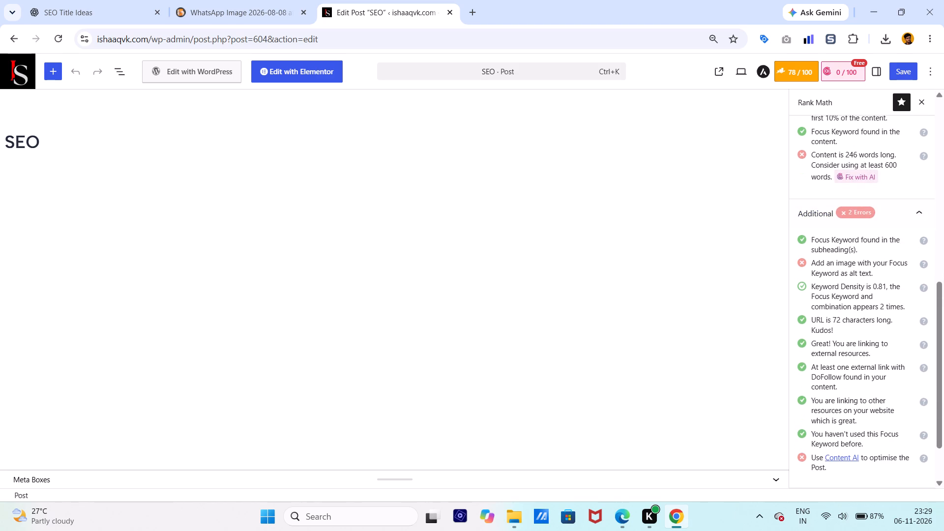
scroll(868, 394, "down", 2)
left_click(855, 433)
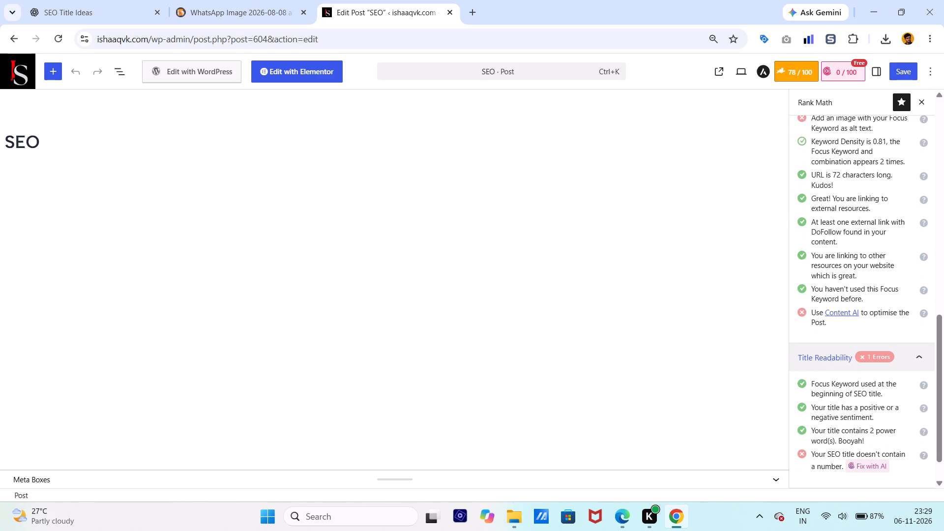
scroll(855, 433, "down", 1)
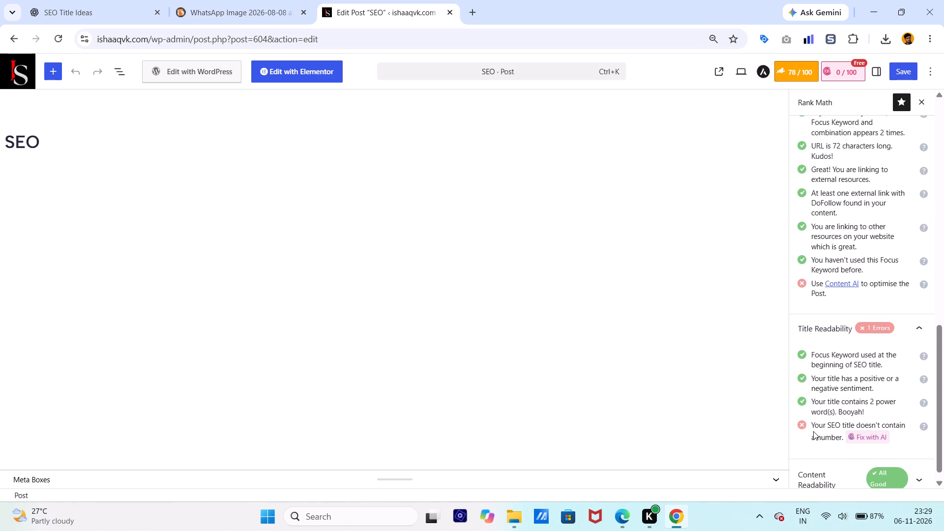
left_click_drag(813, 425, 844, 438)
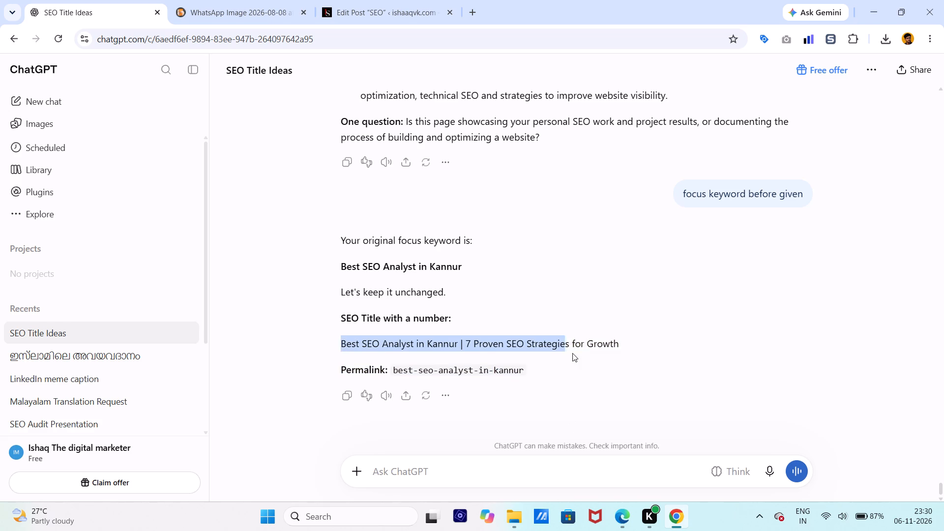
left_click_drag(572, 353, 620, 344)
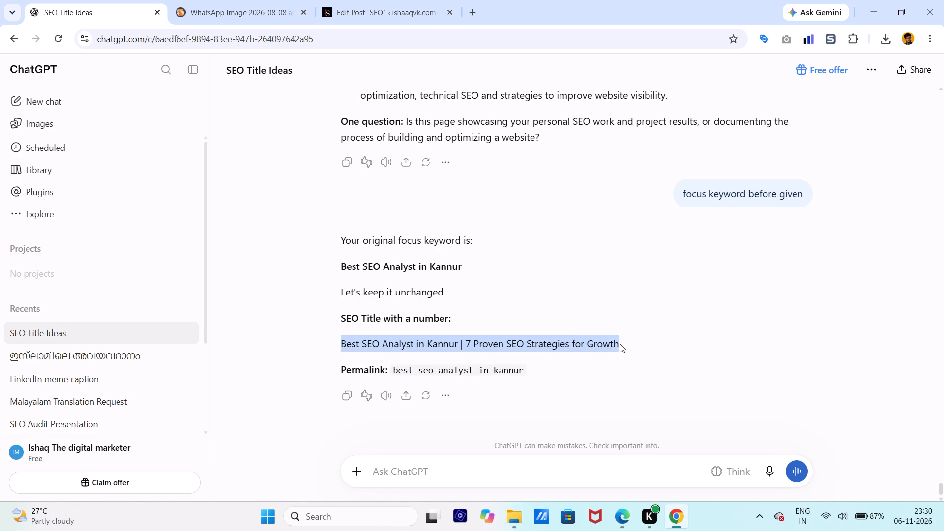
key("ctrl+c")
left_click(620, 344, "ctrl")
Switch to the WordPress post editor and replace the Rank Math snippet title with "Best SEO Analyst in Kannur | 7 Proven SEO Strategies for Growth".
left_click(419, 21)
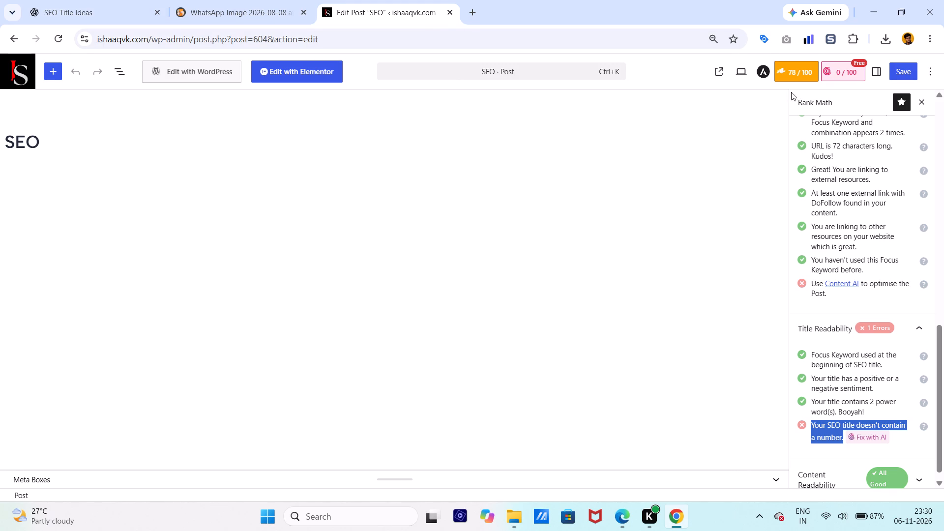
left_click(786, 71)
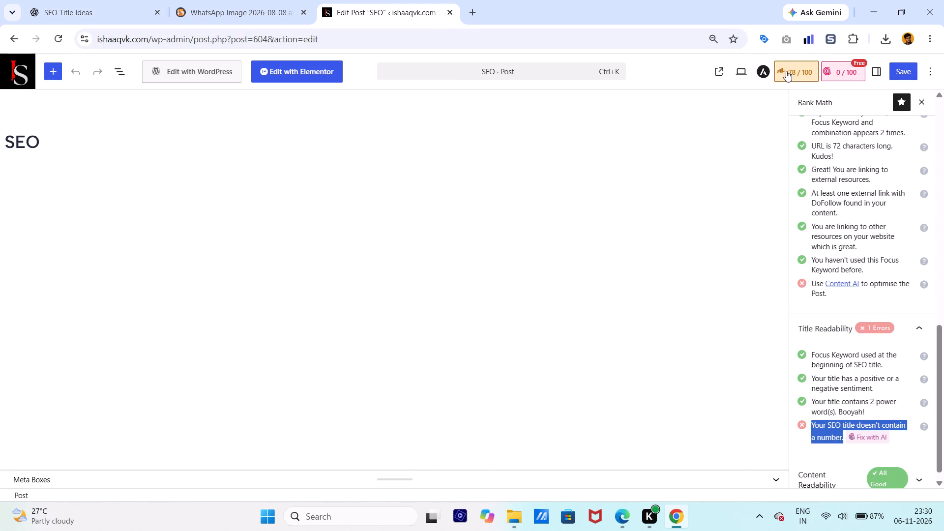
left_click(786, 71)
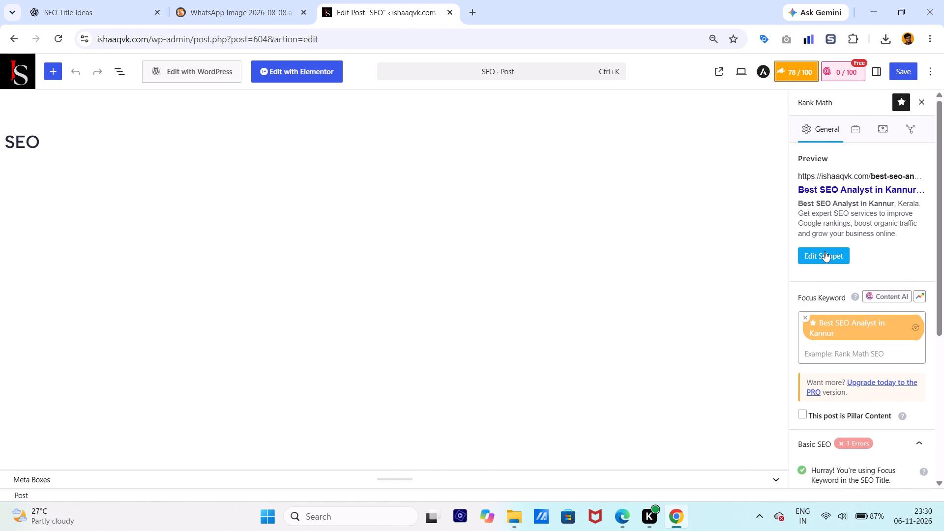
left_click(825, 251)
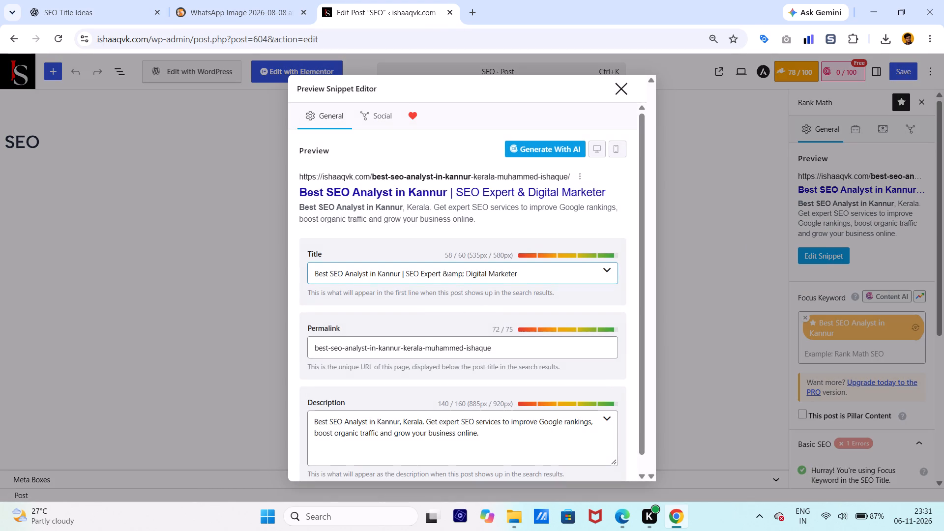
left_click_drag(532, 272, 332, 280)
key("BackSpace")
key("BackSpace")
key("BackSpace")
key("BackSpace")
key("BackSpace")
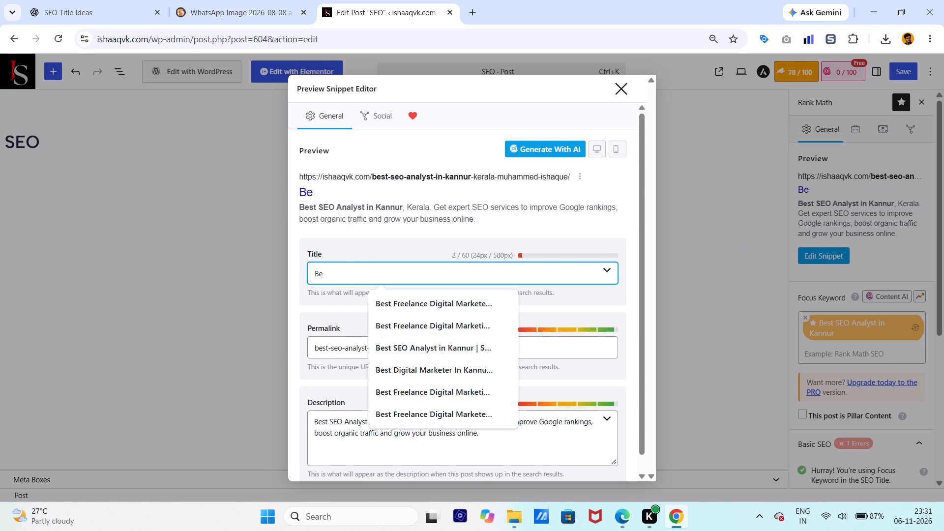
key("BackSpace")
key("BackSpace")
key("ctrl+v")
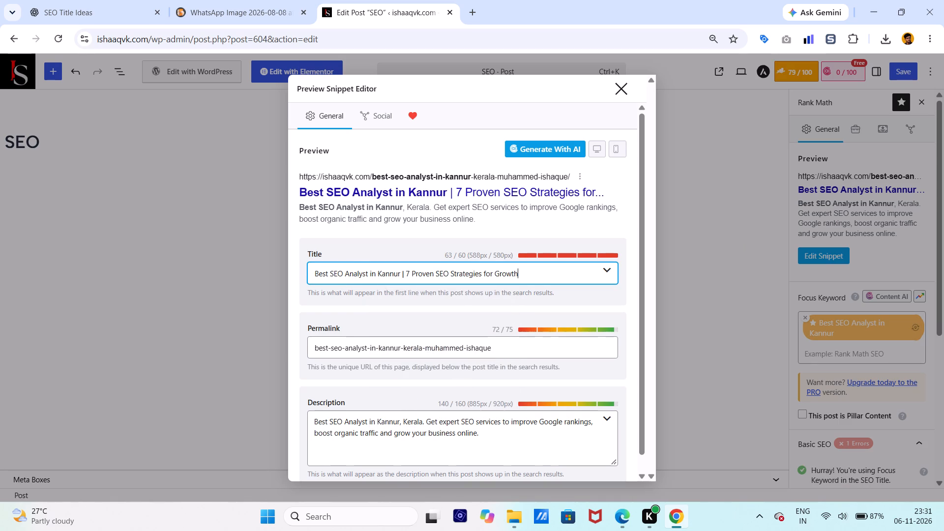
Shorten the snippet title to "Best SEO Analyst in Kannur | 7 Proven SEO Strategies" and close the snippet editor.
key("BackSpace")
key("BackSpace")
key("BackSpace")
key("BackSpace")
key("BackSpace")
key("BackSpace")
key("BackSpace")
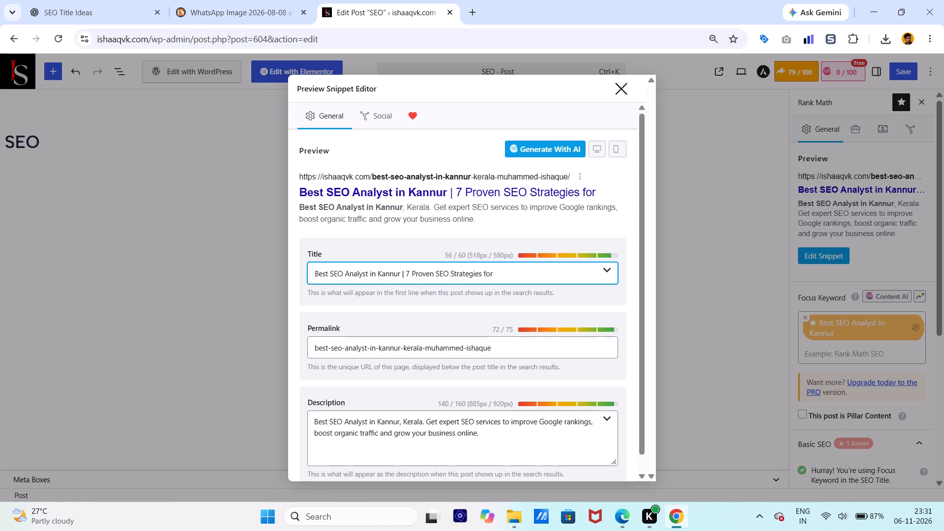
key("BackSpace")
key("BackSpace")
key("BackSpace")
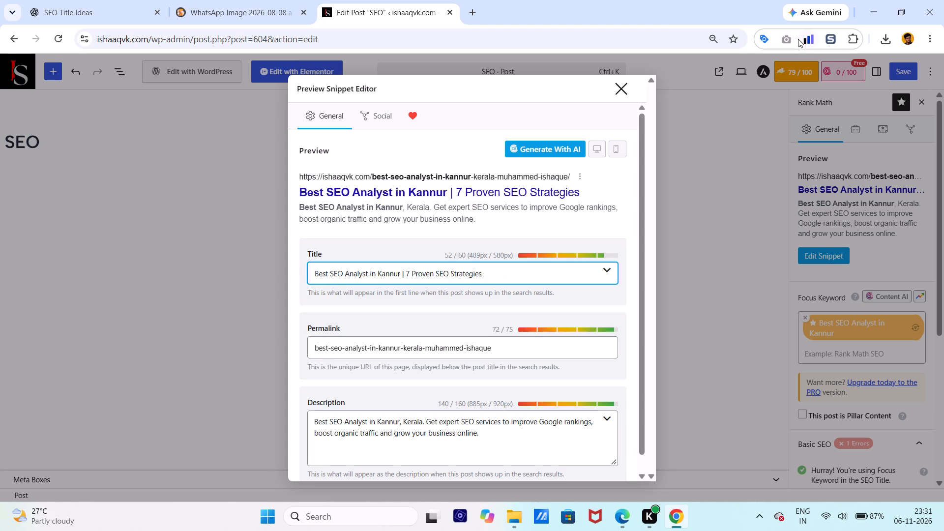
left_click(614, 84)
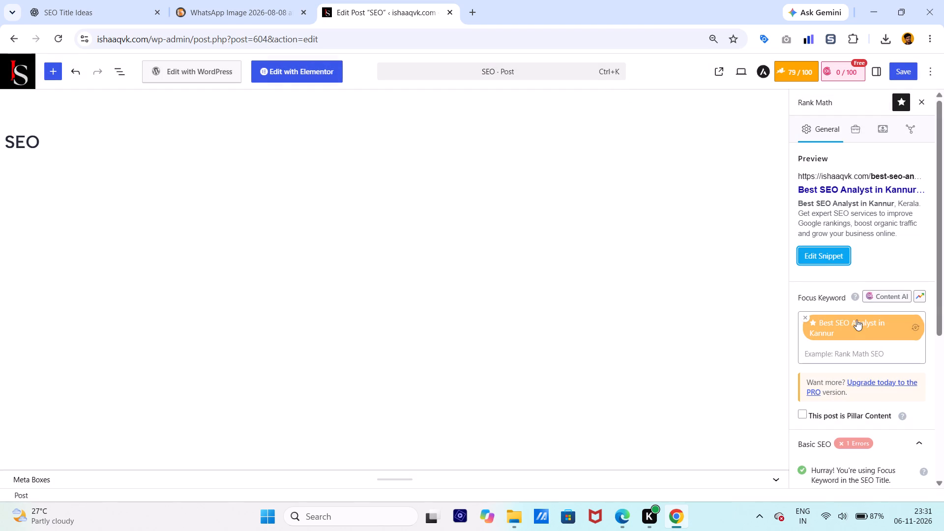
Examine the post's Rank Math checks and expand the Additional section.
scroll(905, 348, "down", 5)
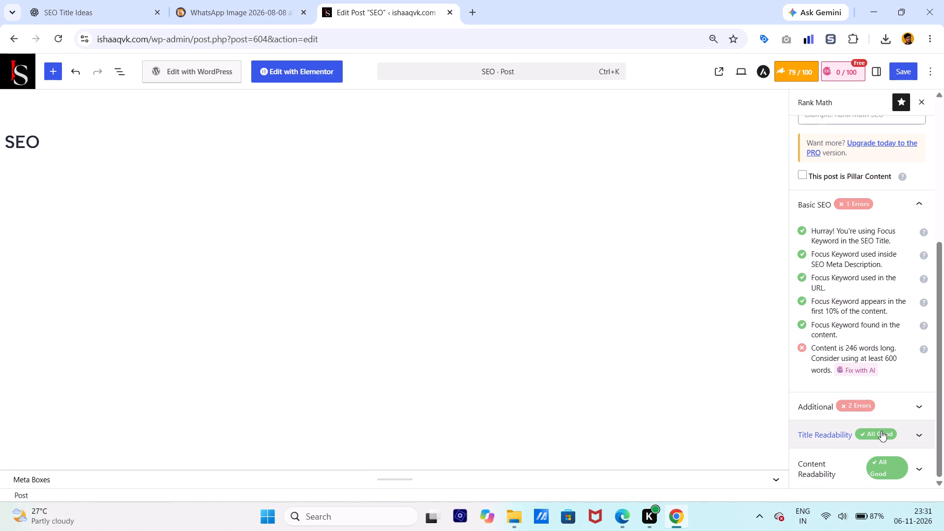
left_click(872, 414)
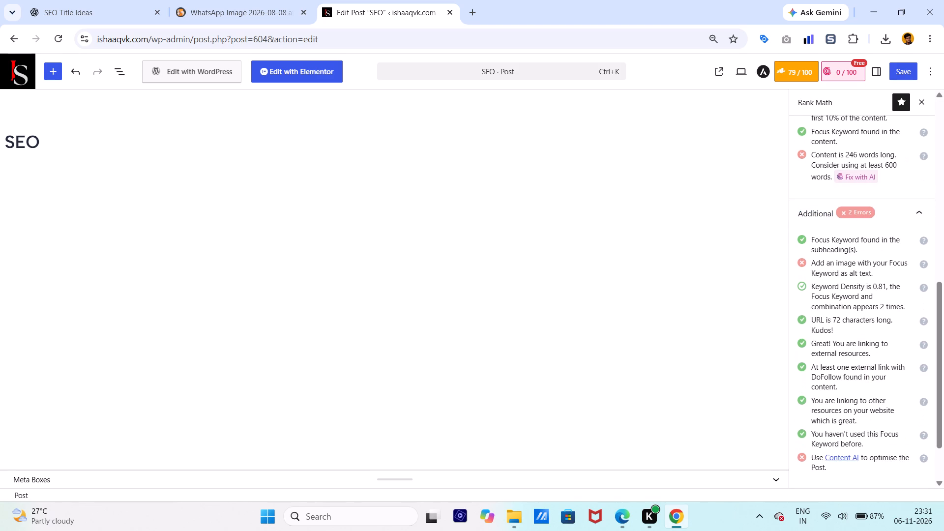
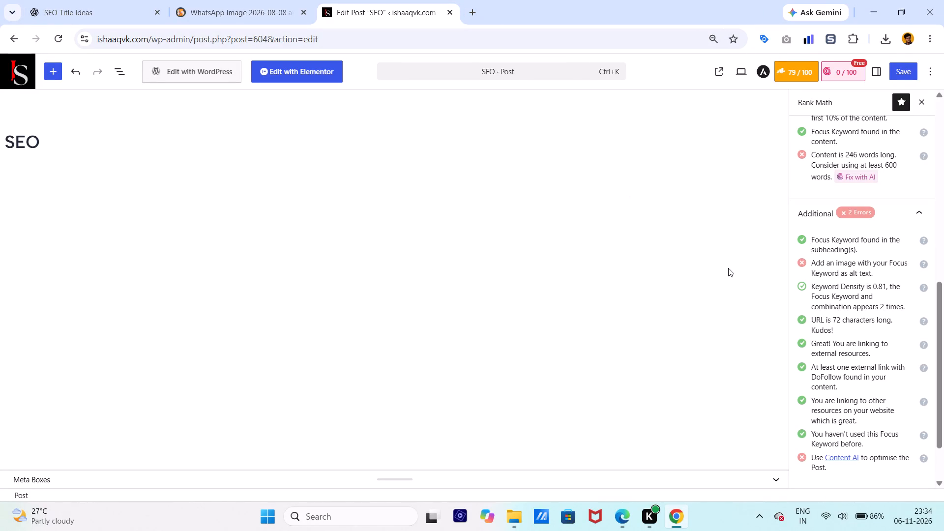
Open the ishaaqvk.com/wp-admin dashboard in a new browser tab, keeping the post editor open.
scroll(831, 269, "up", 2)
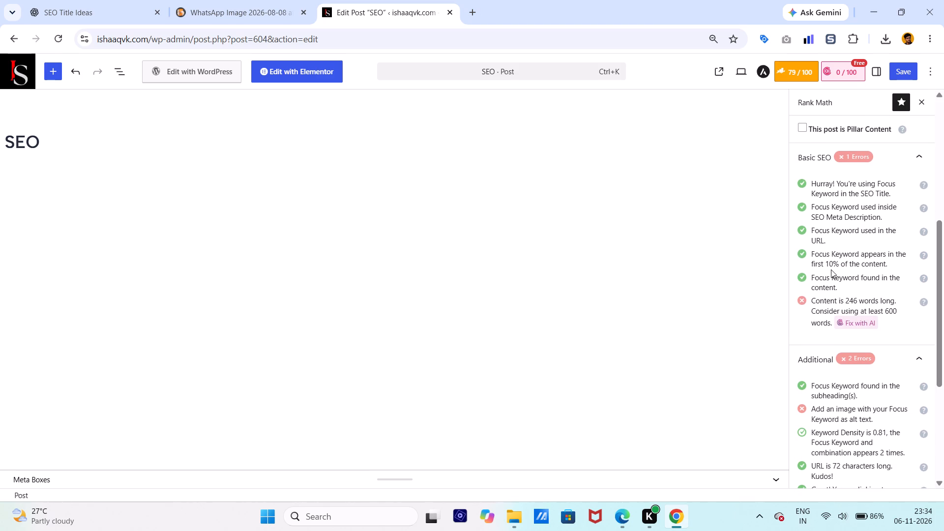
scroll(831, 269, "up", 3)
scroll(831, 269, "down", 3)
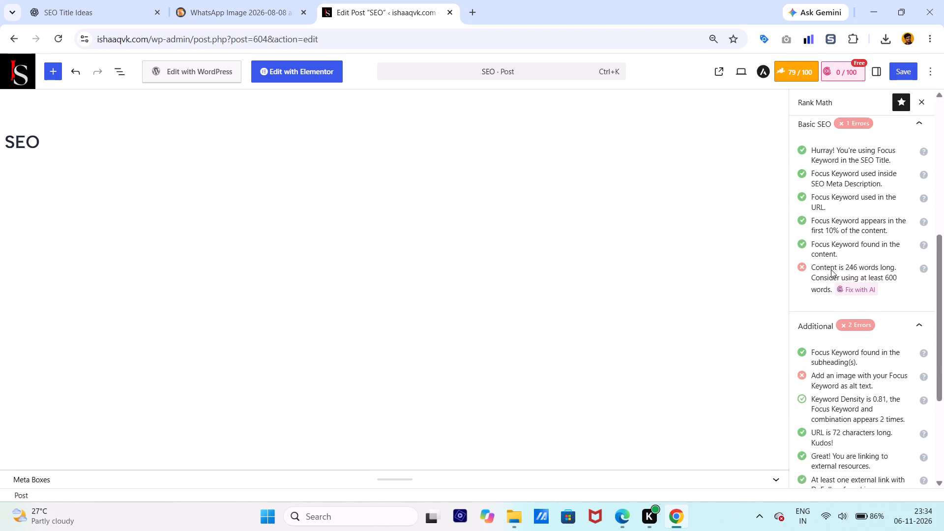
scroll(831, 269, "down", 2)
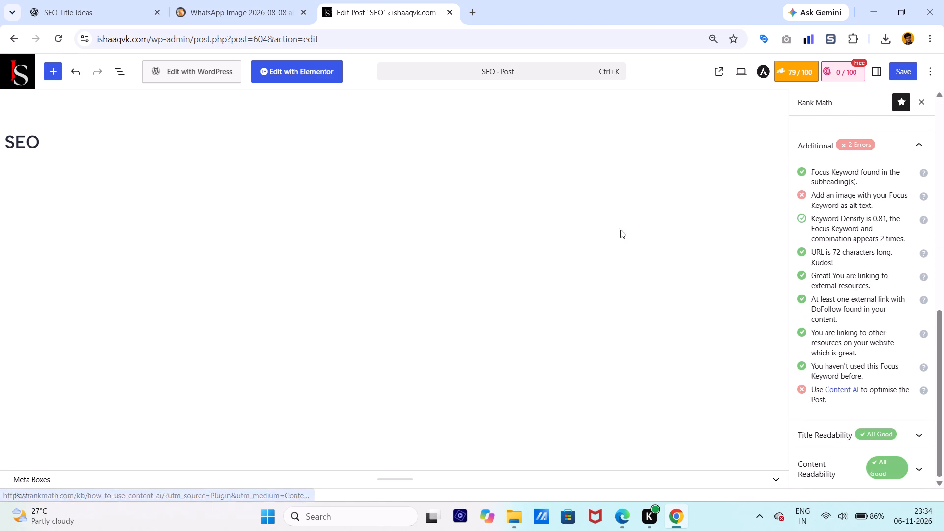
left_click(464, 17)
left_click(466, 16)
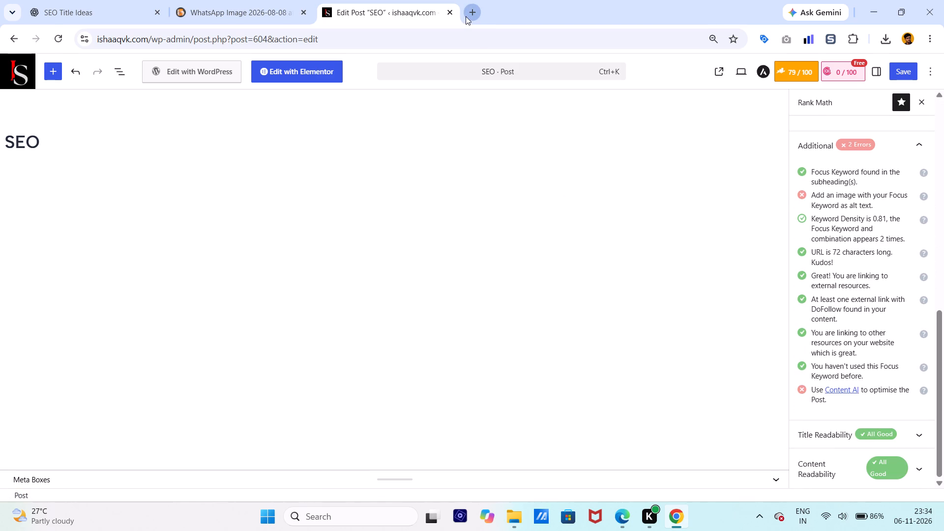
type("ish")
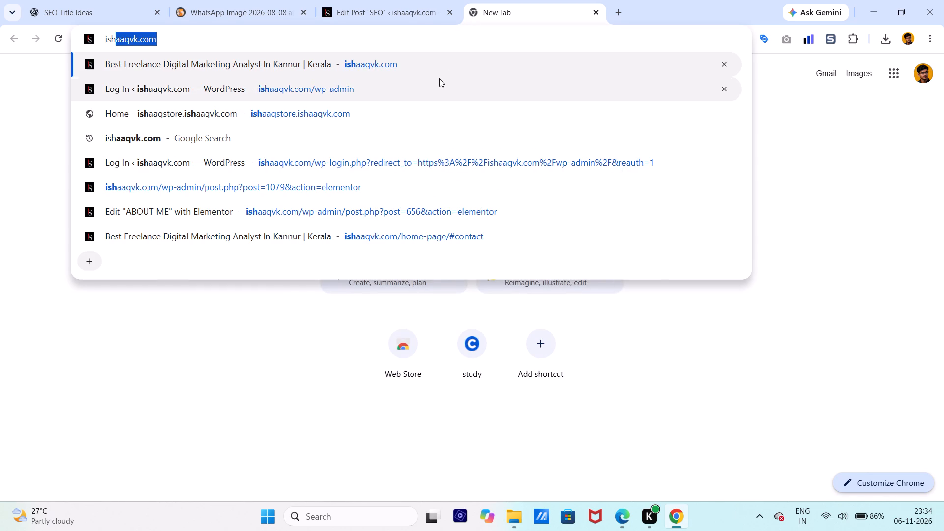
left_click(438, 79)
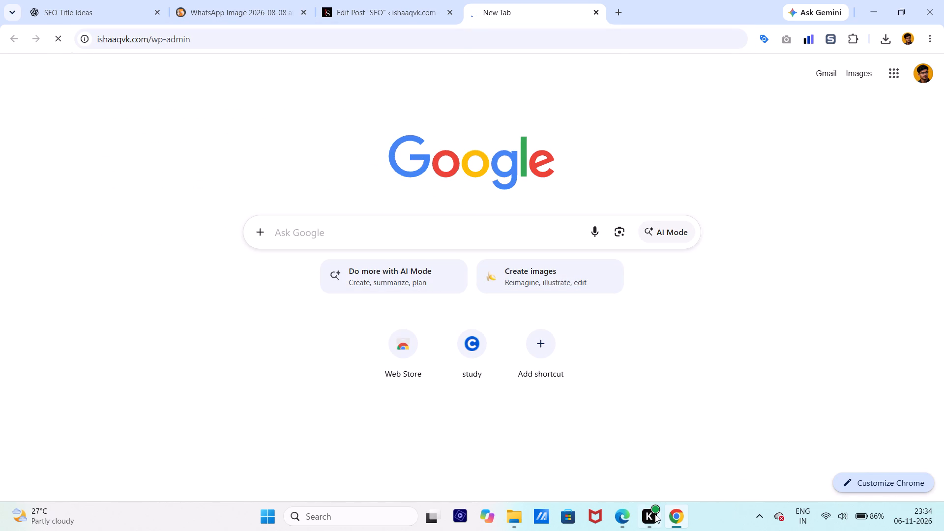
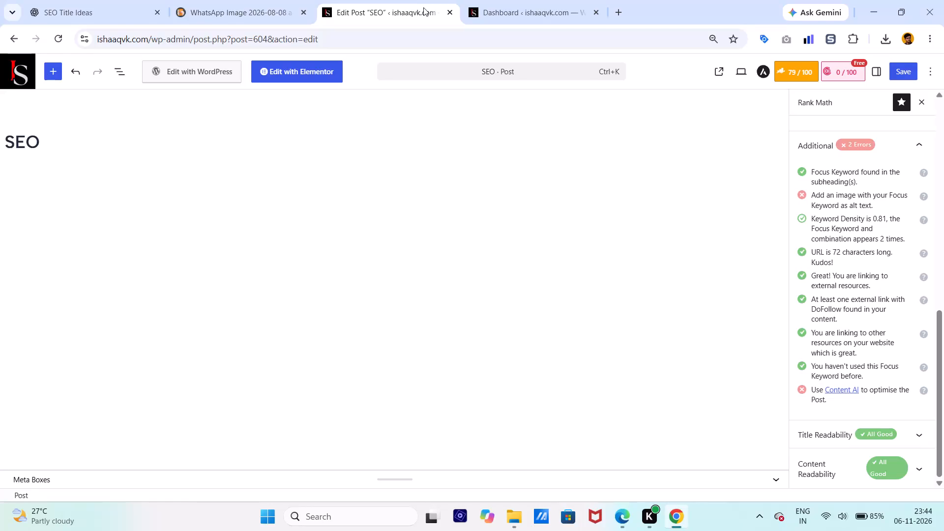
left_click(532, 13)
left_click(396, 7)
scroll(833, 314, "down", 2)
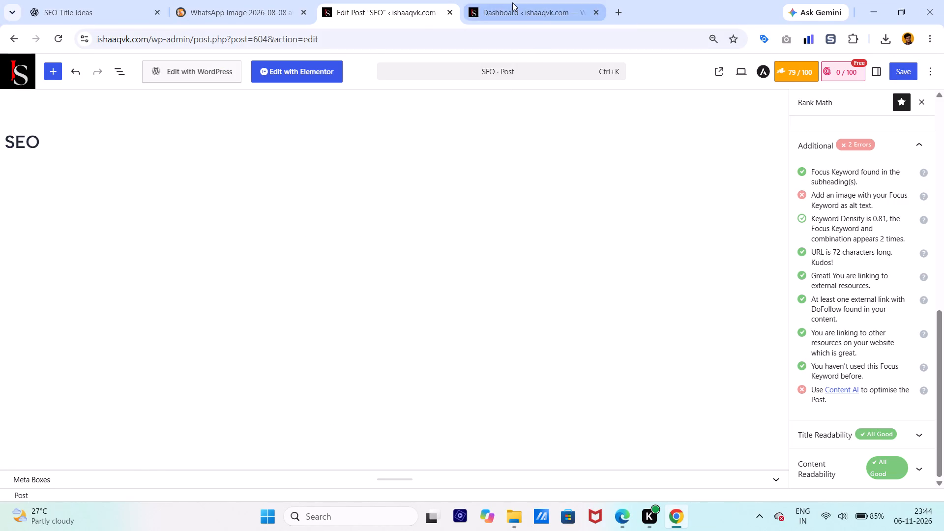
From the dashboard's list of all posts, open the SEO post for editing with Elementor.
left_click(512, 2)
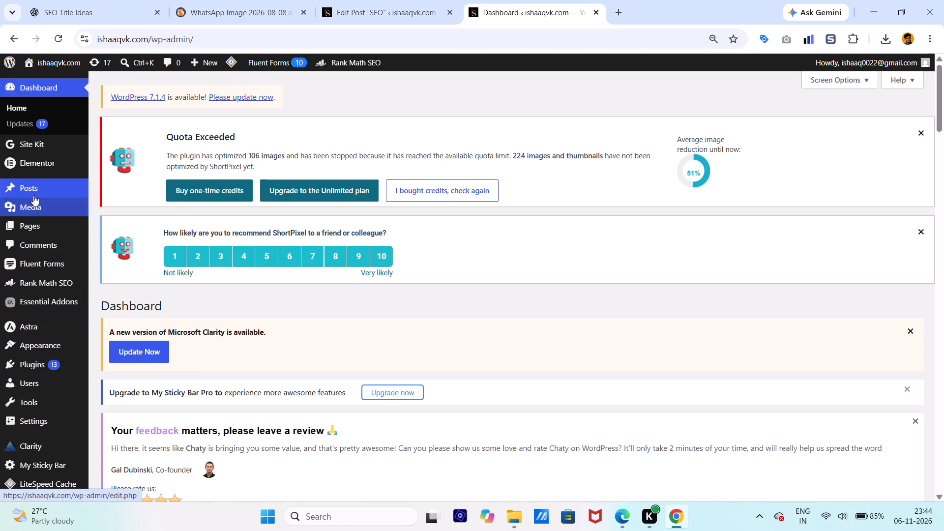
left_click(101, 187)
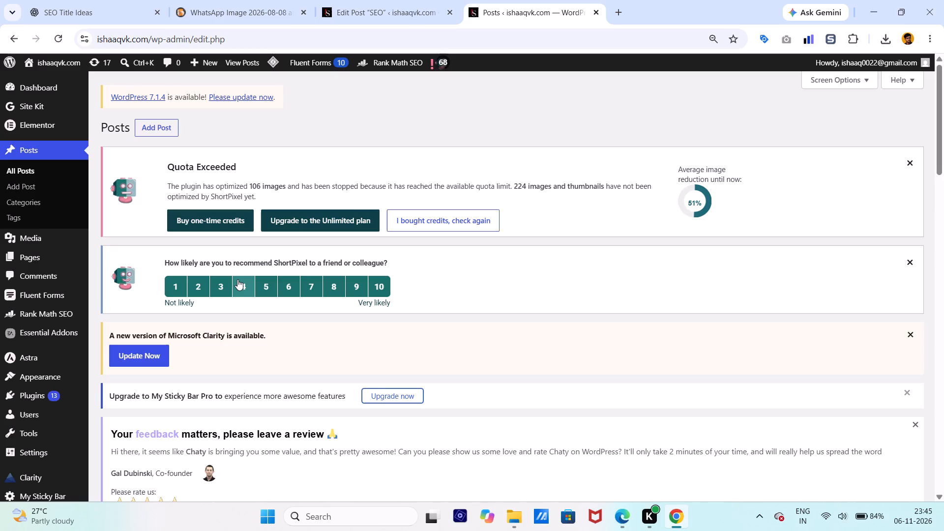
scroll(237, 279, "down", 1)
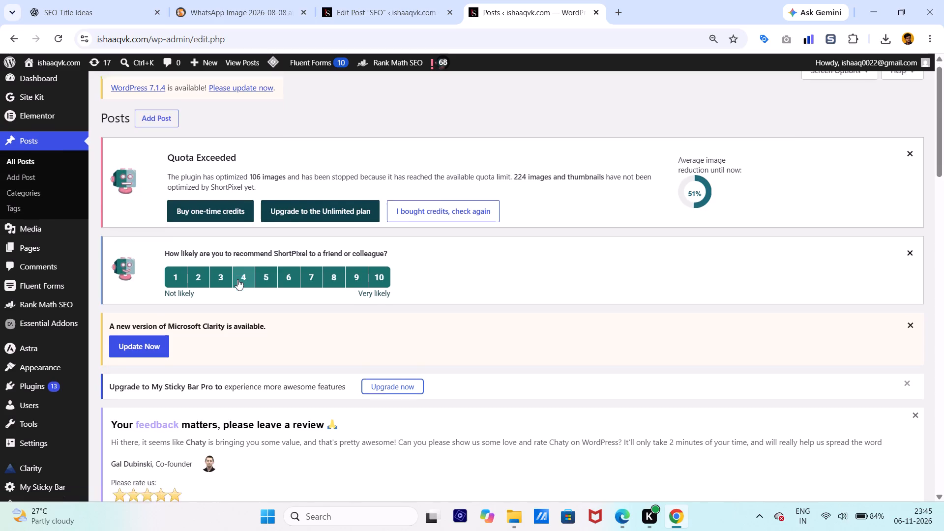
scroll(237, 279, "down", 8)
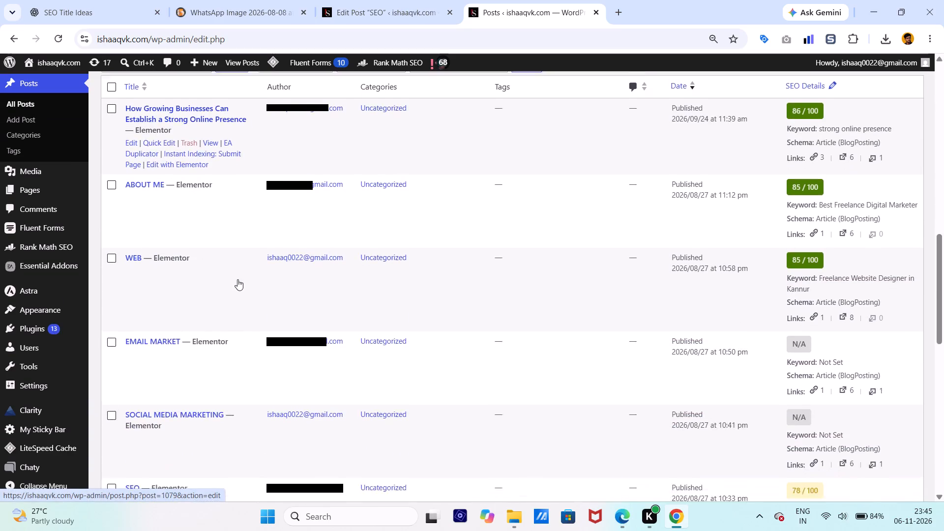
scroll(237, 279, "down", 2)
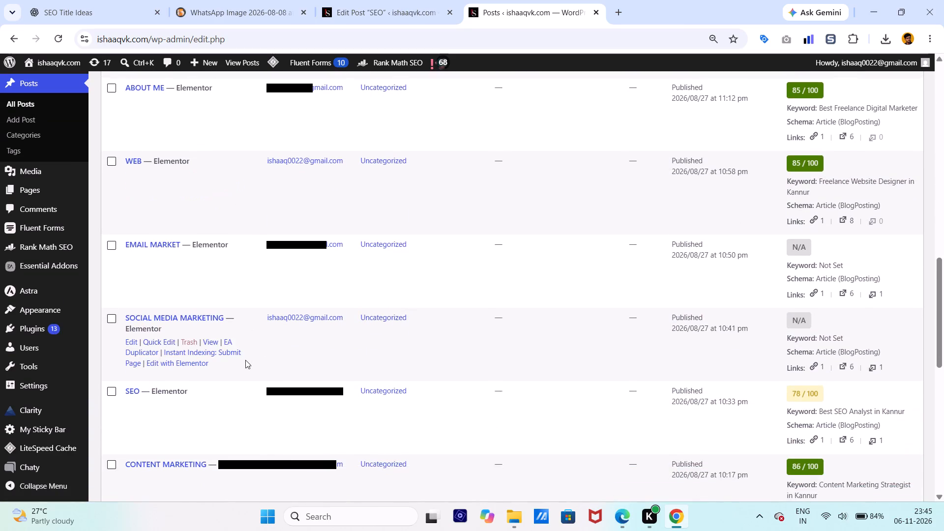
scroll(249, 399, "down", 1)
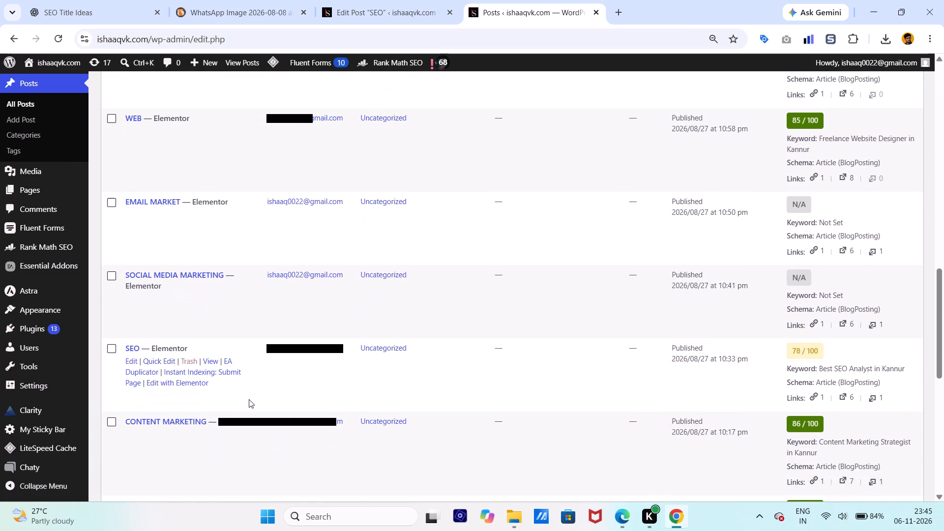
left_click(183, 381)
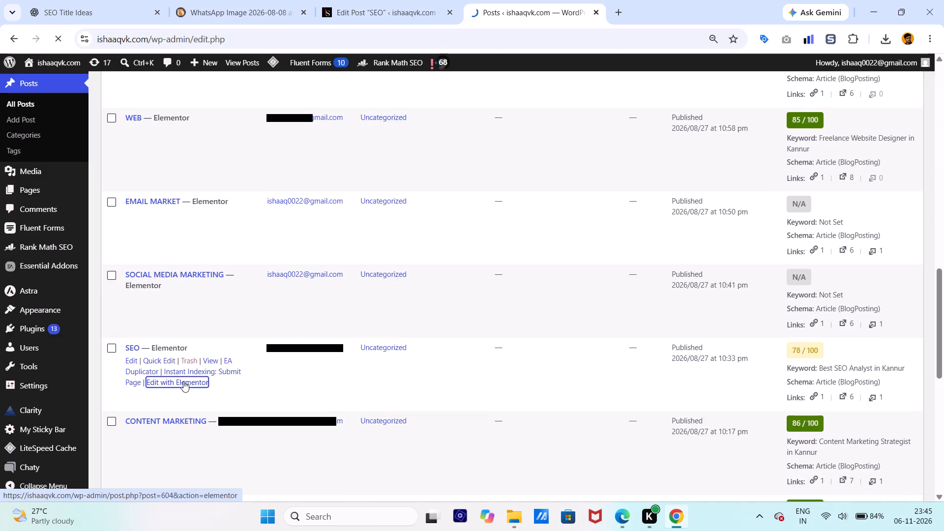
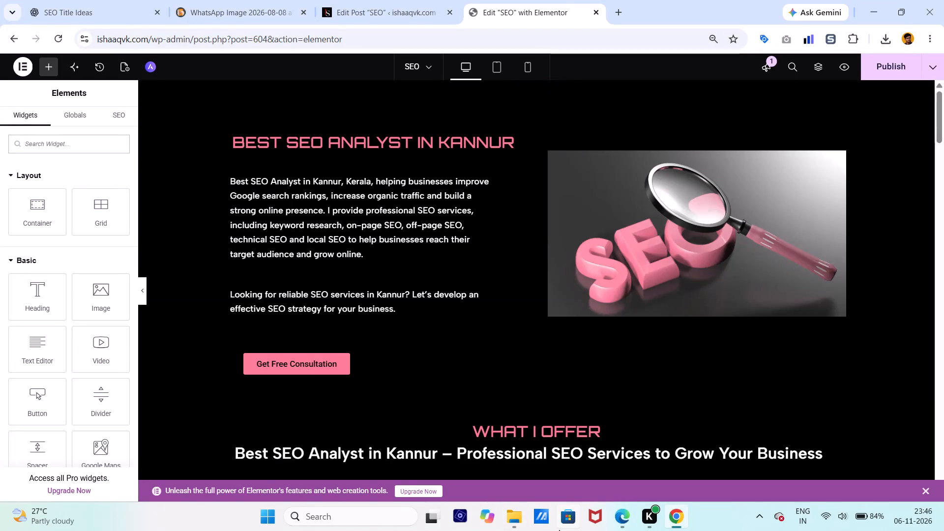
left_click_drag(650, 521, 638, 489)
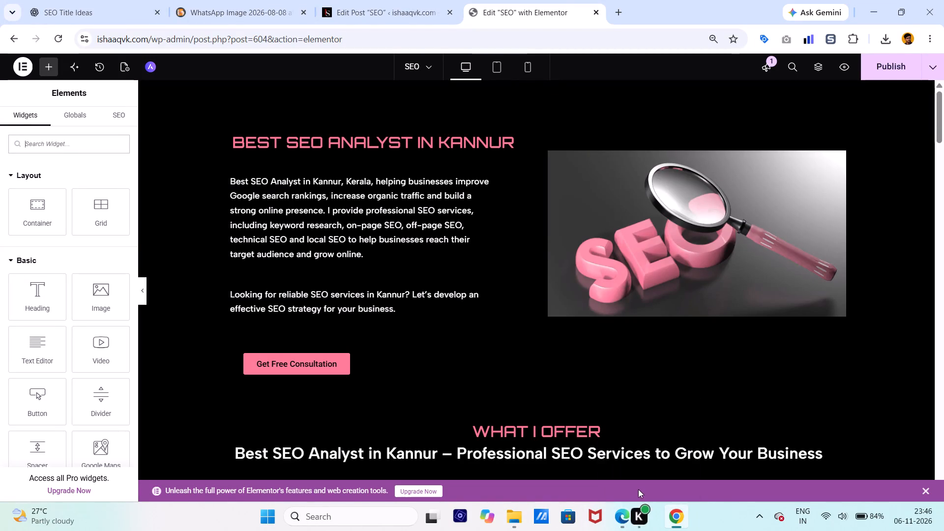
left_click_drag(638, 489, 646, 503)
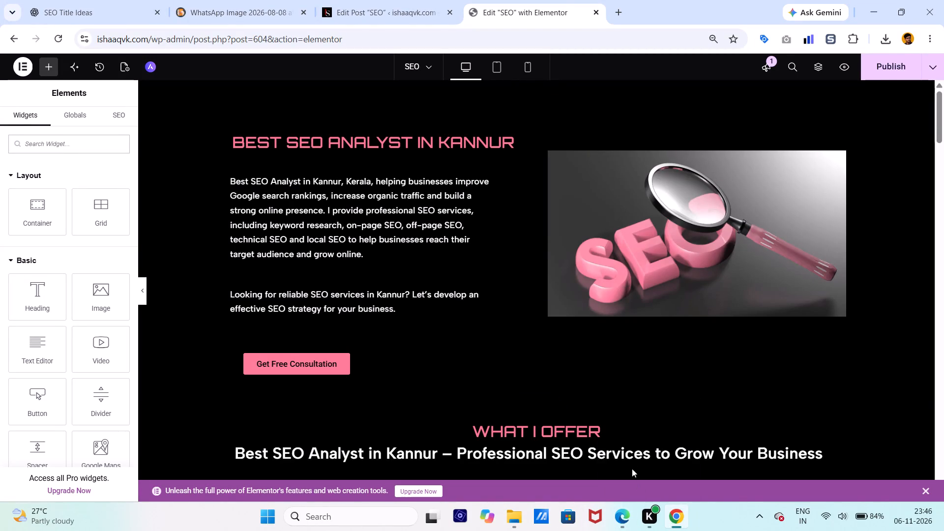
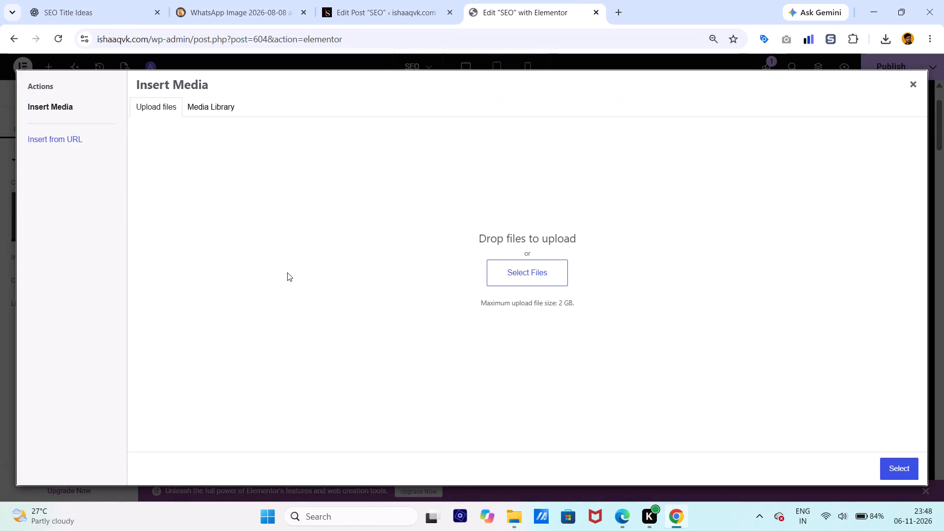
Check the hero SEO image's alt text against the Rank Math focus keyword and reselect that image from the media library.
left_click(911, 81)
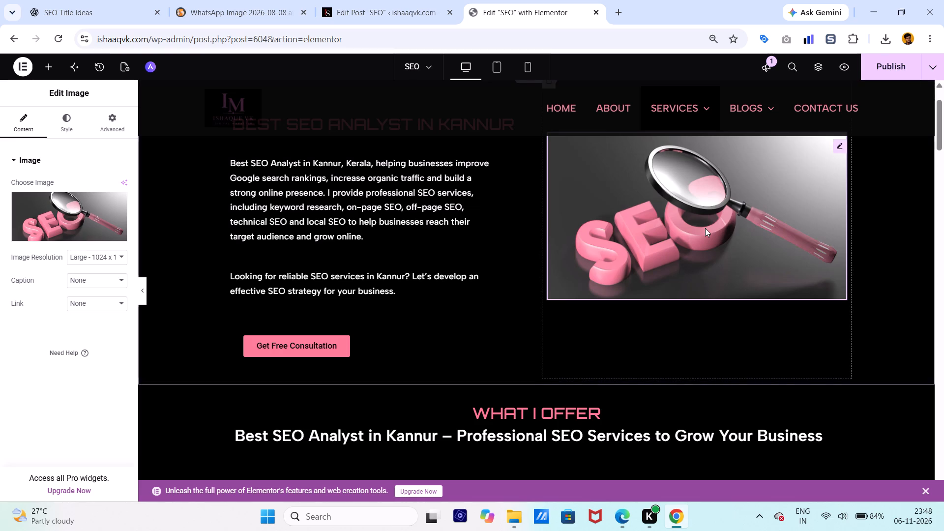
left_click(63, 234)
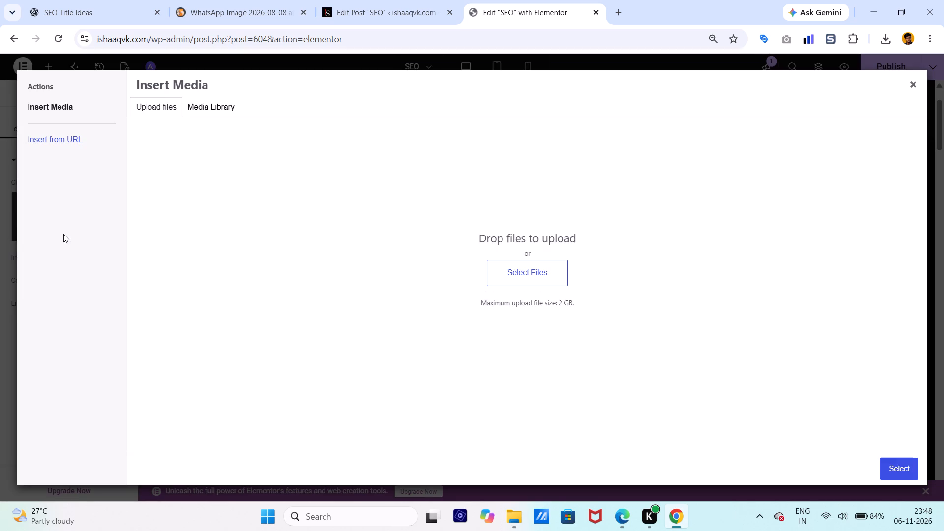
left_click(225, 113)
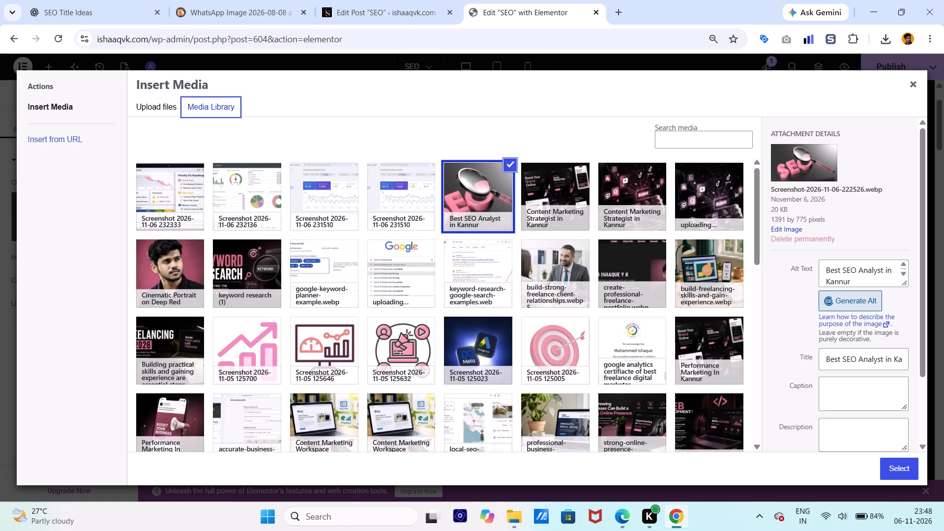
left_click(337, 0)
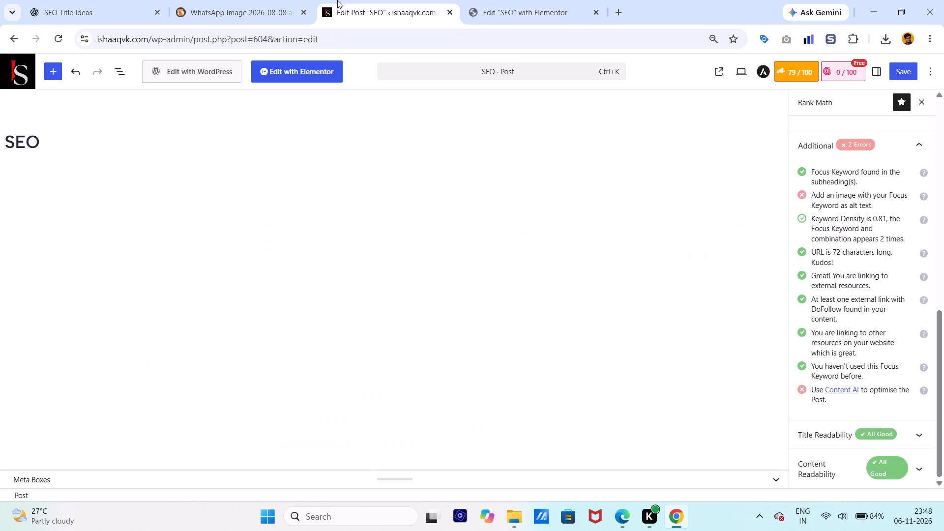
scroll(815, 217, "up", 2)
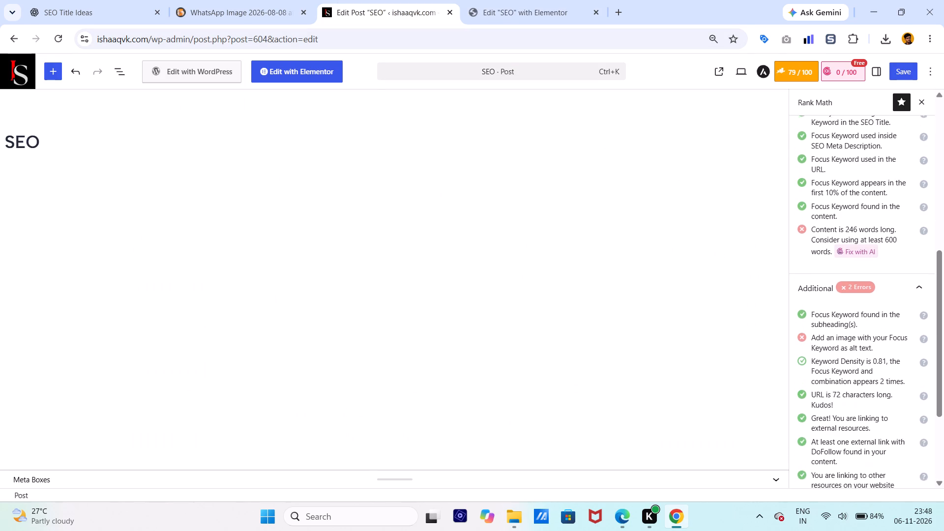
scroll(815, 217, "up", 3)
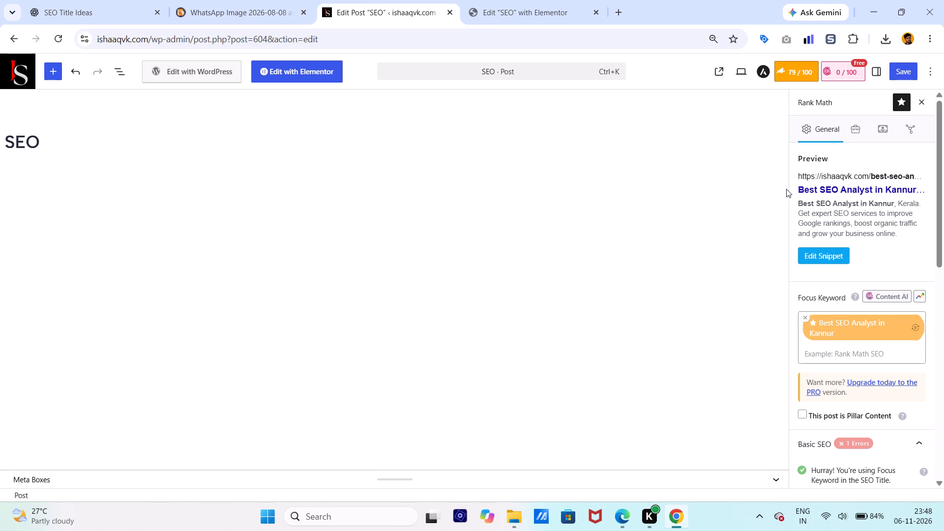
left_click(467, 5)
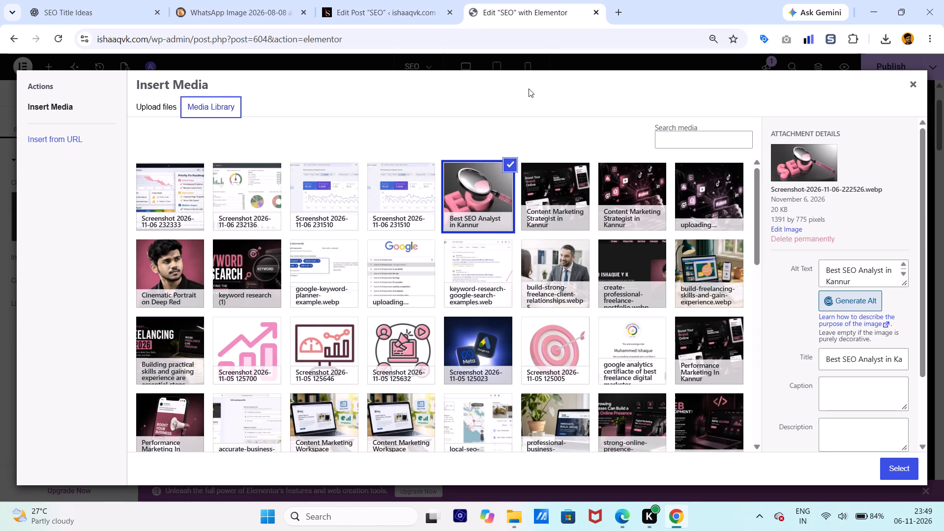
left_click(383, 5)
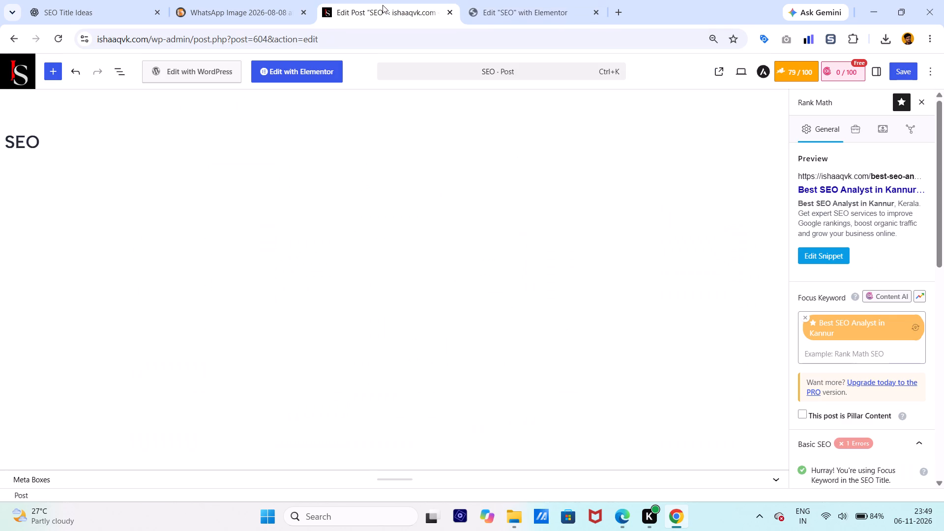
scroll(844, 404, "down", 2)
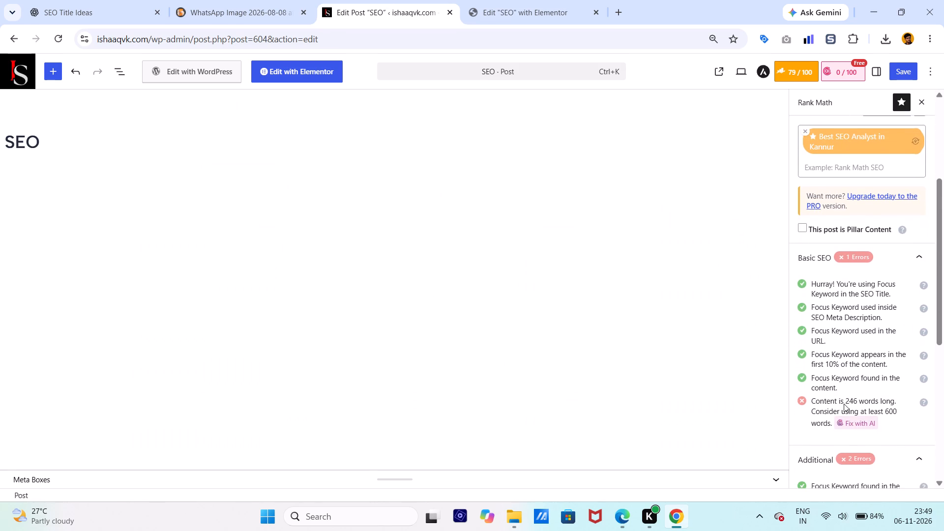
scroll(844, 404, "down", 2)
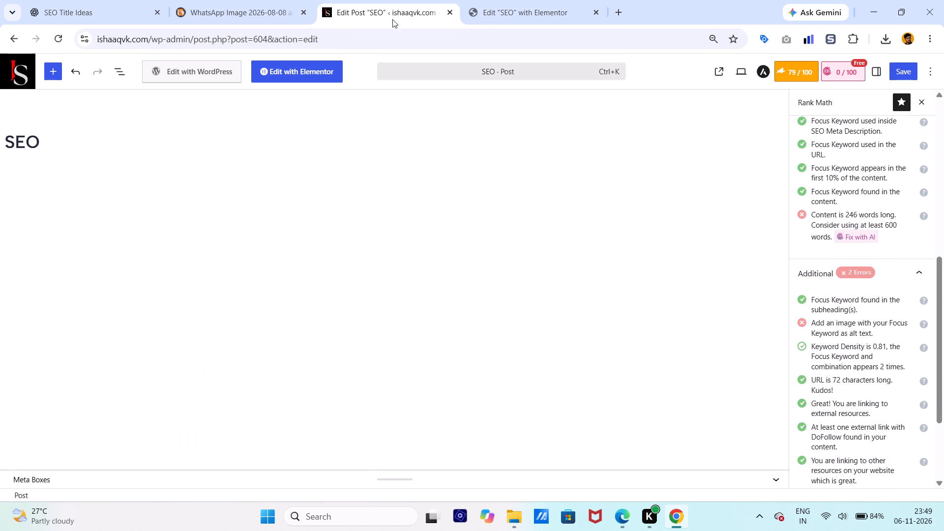
left_click(521, 0)
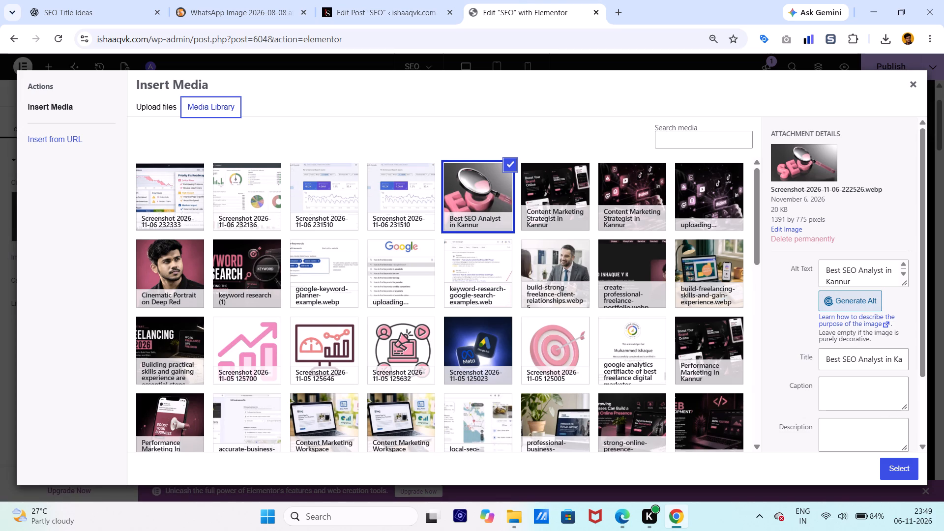
left_click(896, 468)
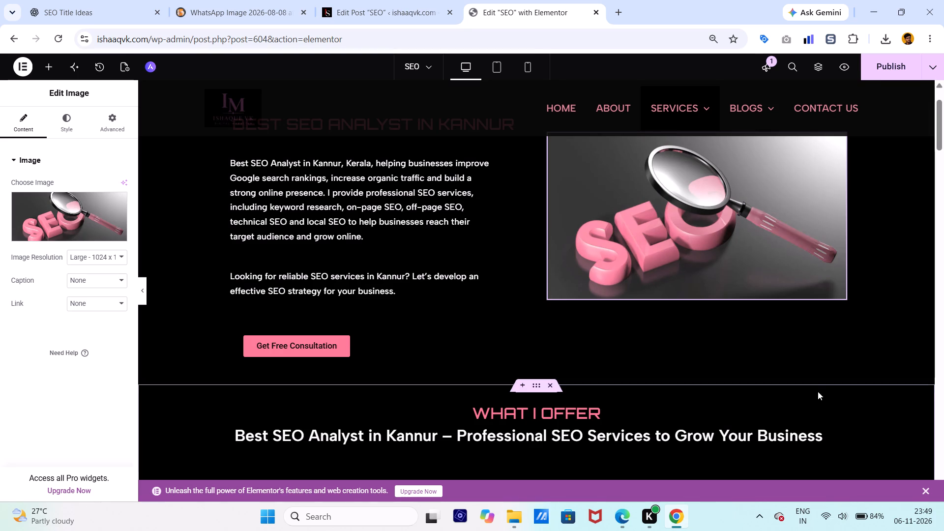
Check the alt text of the image above the Keyword Ranking heading.
scroll(767, 353, "down", 7)
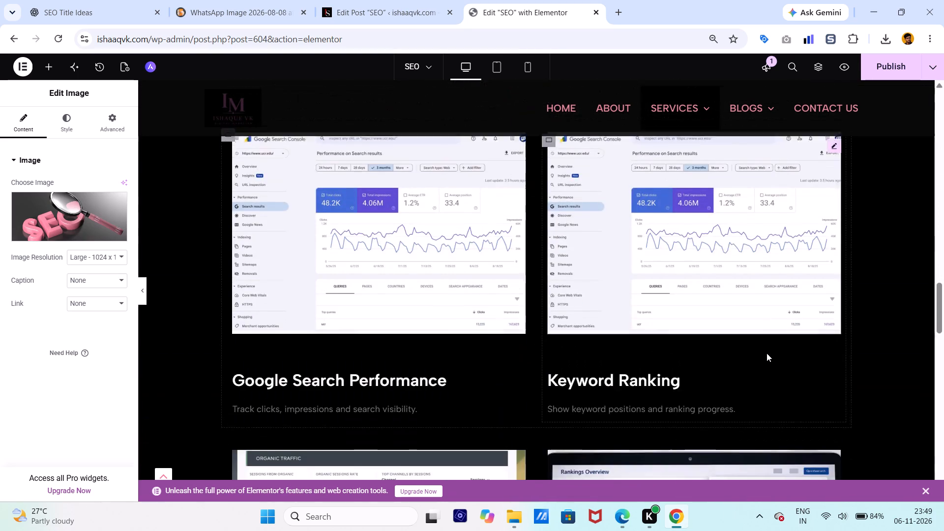
left_click(713, 250)
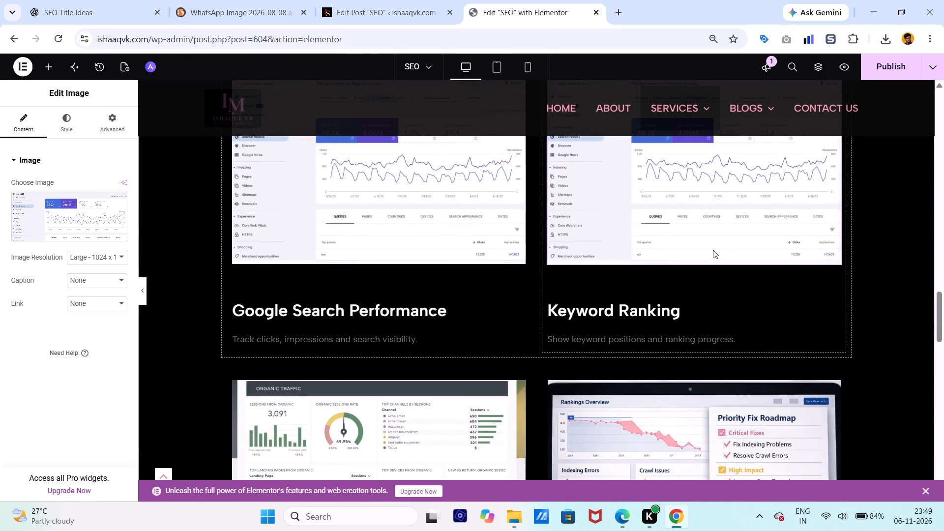
left_click(96, 235)
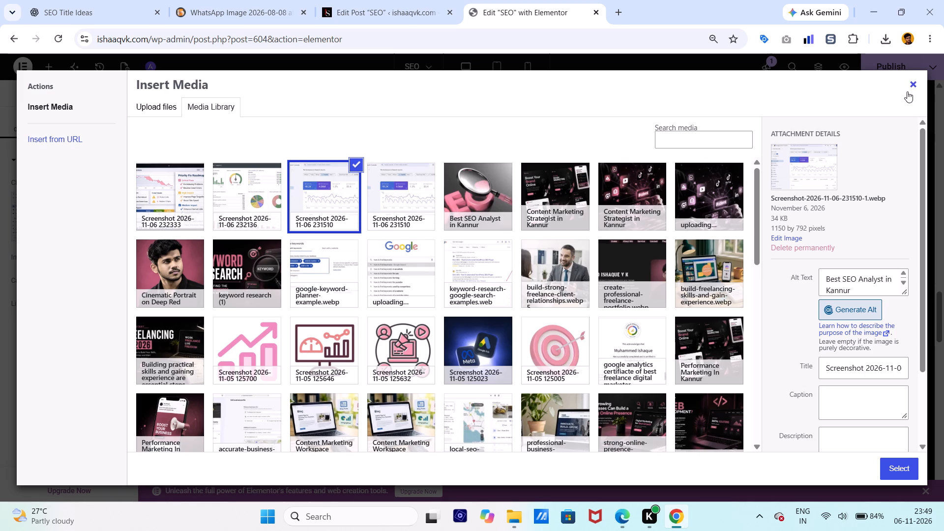
left_click(907, 91)
Set the Website SEO Audit image's alt text to "Best SEO Analyst in Kannur", copying the phrase from the Rank Math preview title.
scroll(763, 399, "down", 3)
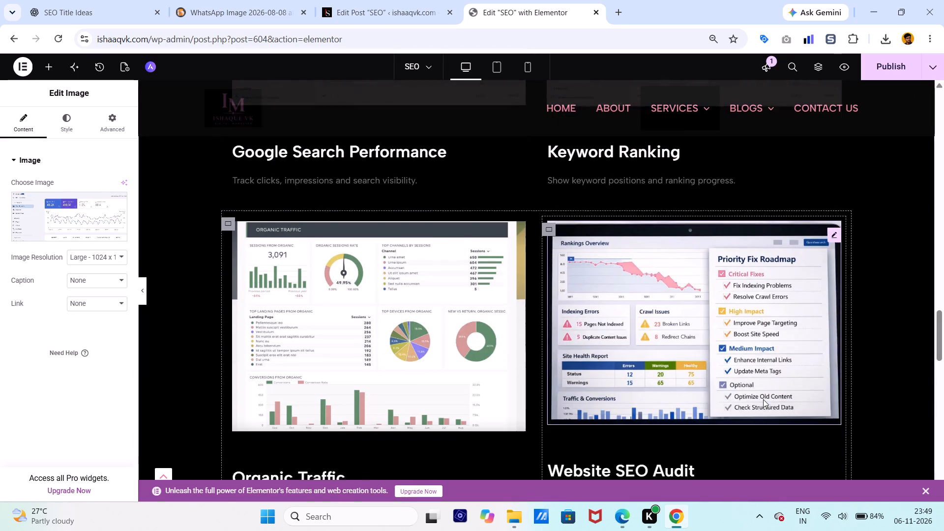
left_click(737, 334)
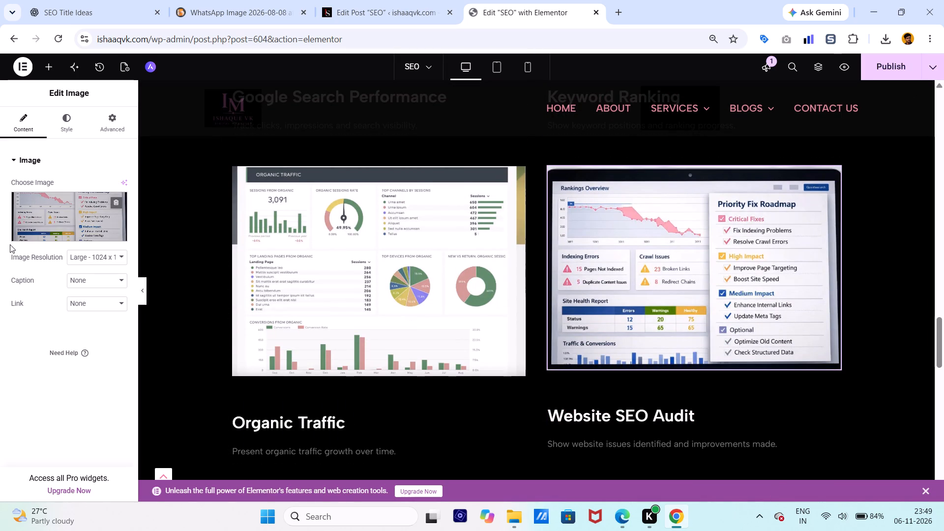
left_click(41, 233)
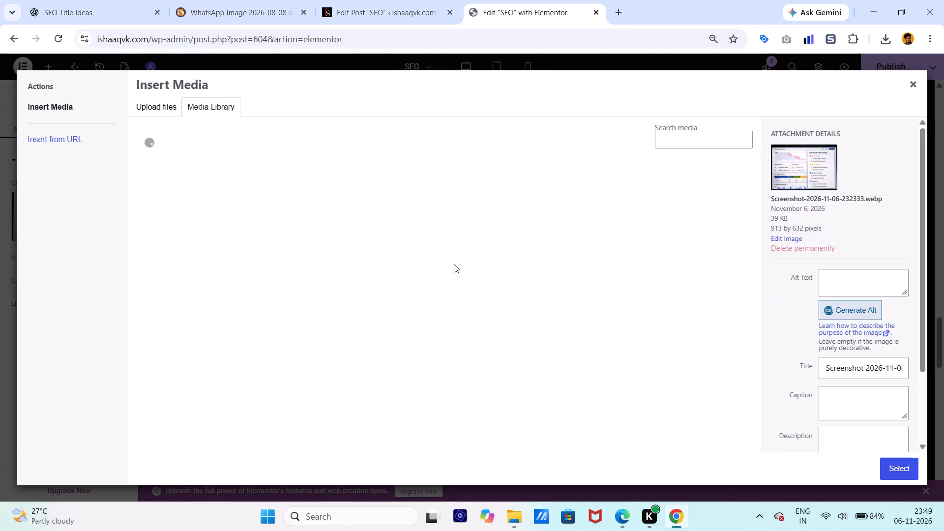
left_click(857, 276)
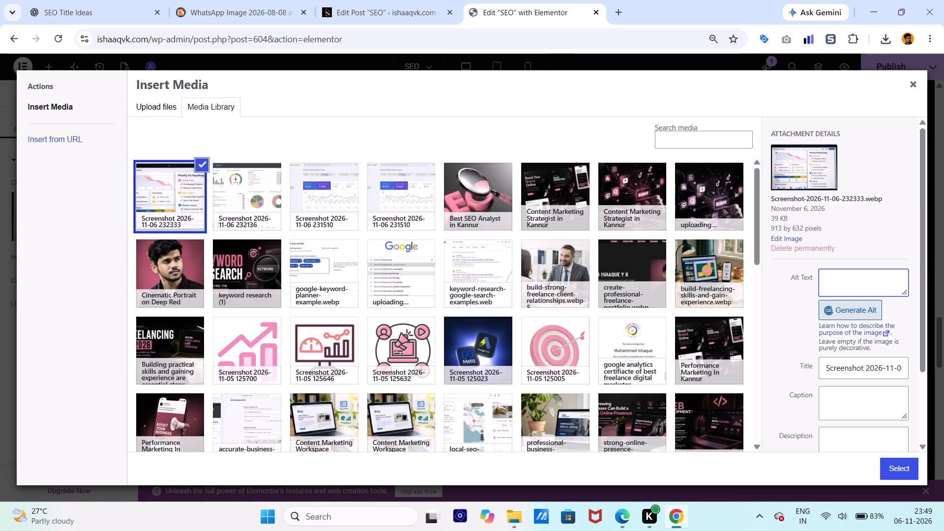
left_click(400, 0)
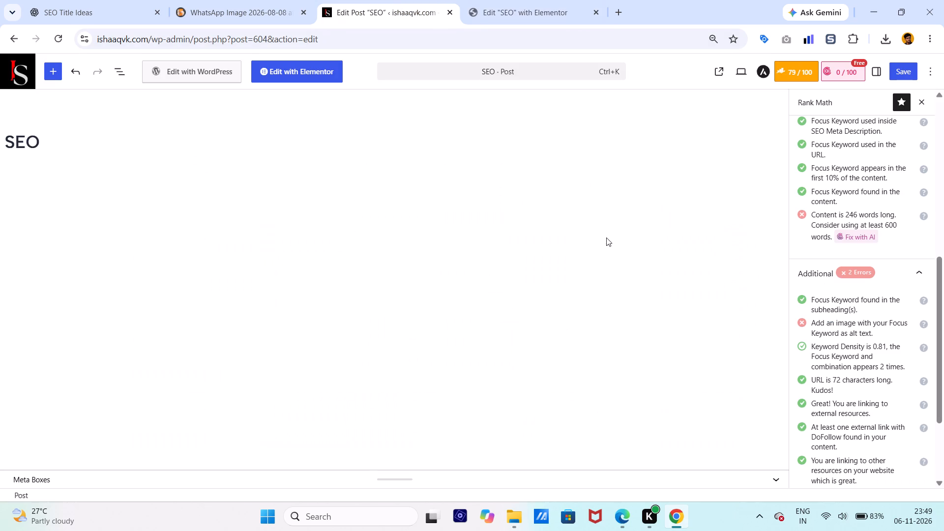
scroll(790, 233, "up", 7)
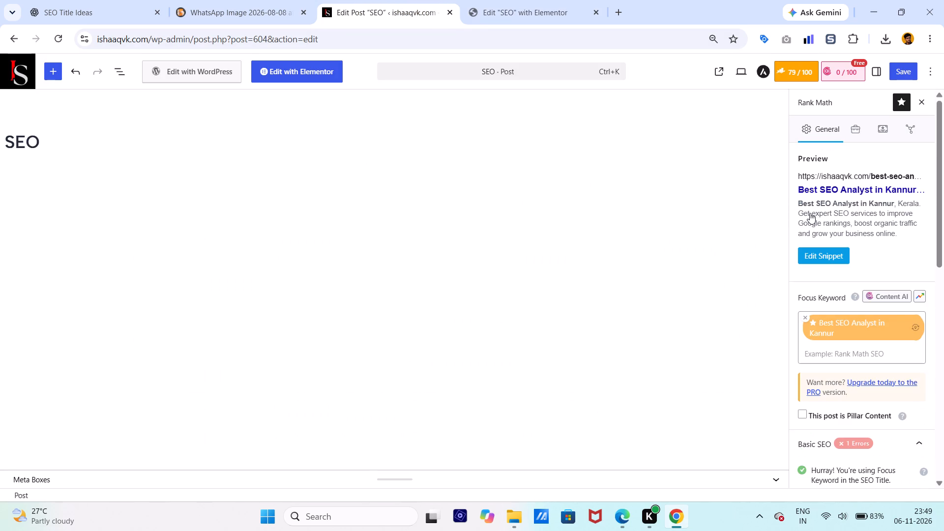
left_click_drag(796, 188, 910, 183)
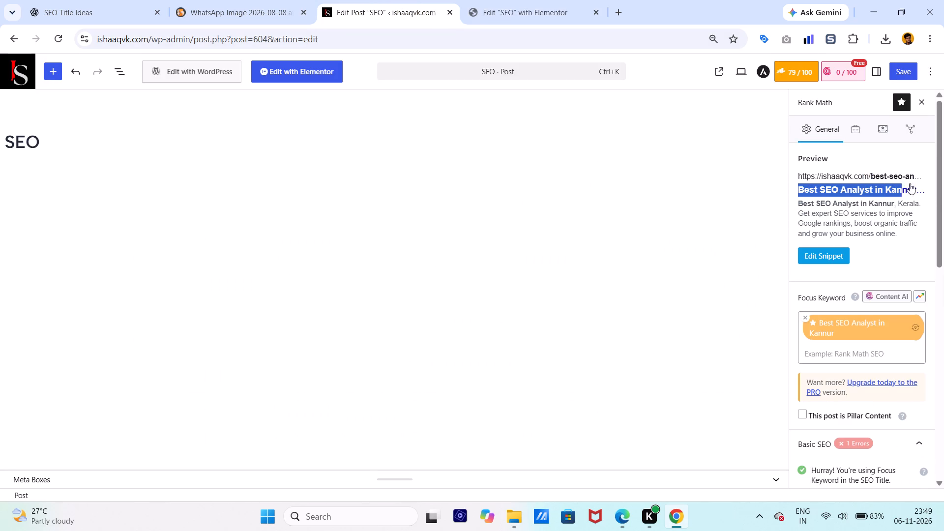
left_click_drag(910, 183, 937, 196)
key("ctrl+c")
left_click(498, 11)
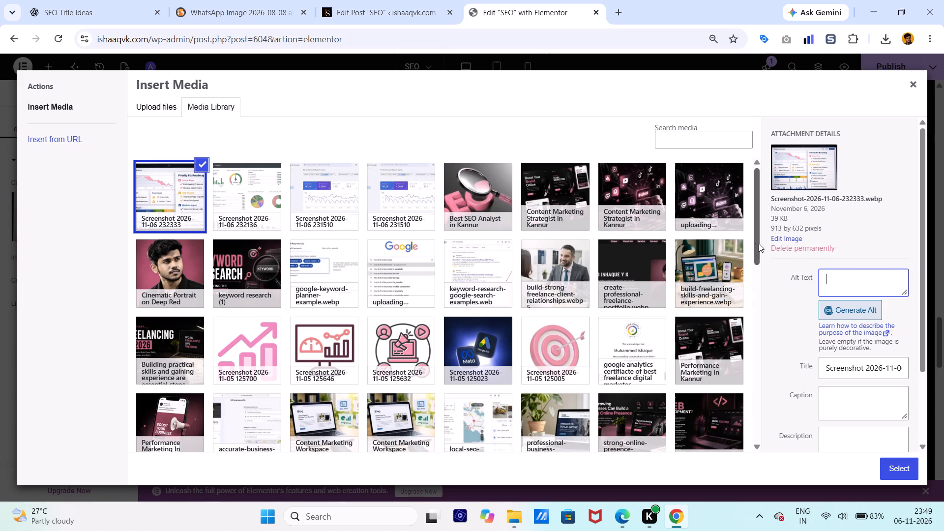
key("ctrl+v")
key("BackSpace")
key("BackSpace")
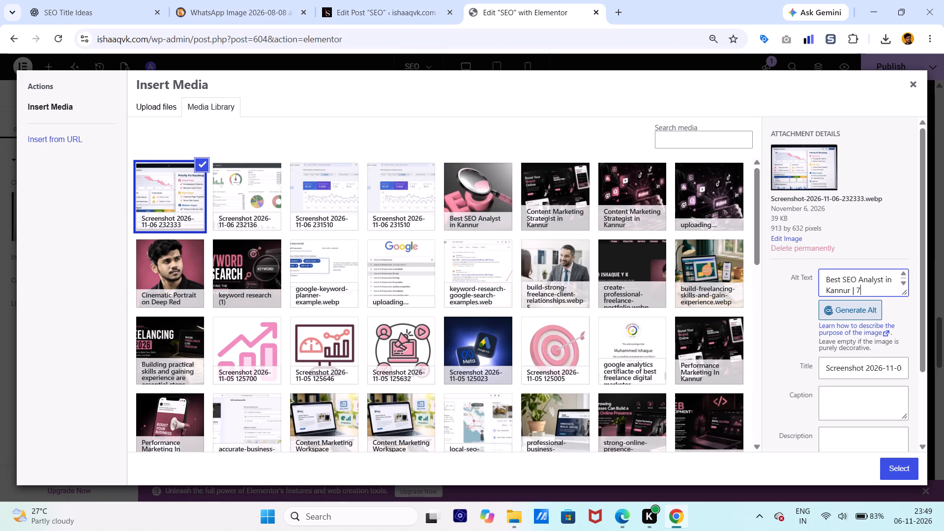
key("BackSpace")
key("BackSpace")
key("BackSpace")
left_click(889, 471)
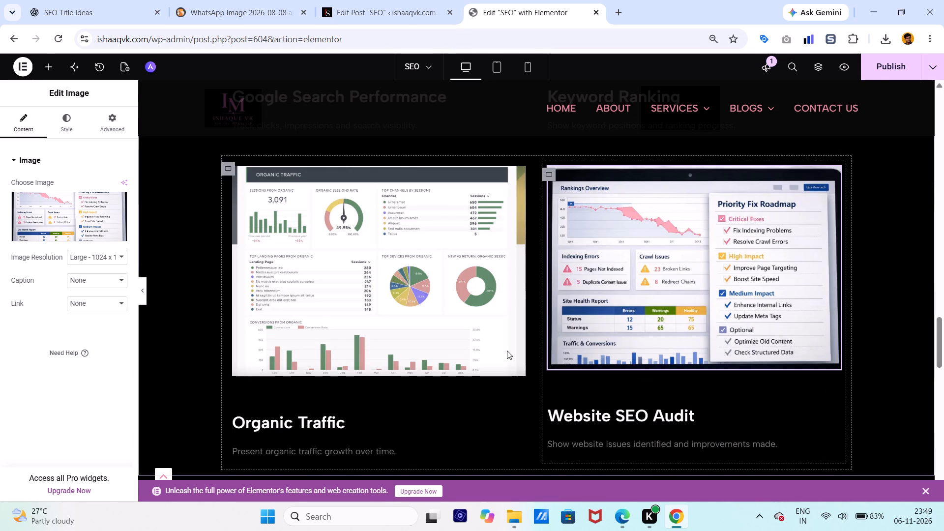
Check the alt text of the image above the Organic Traffic heading.
left_click(426, 324)
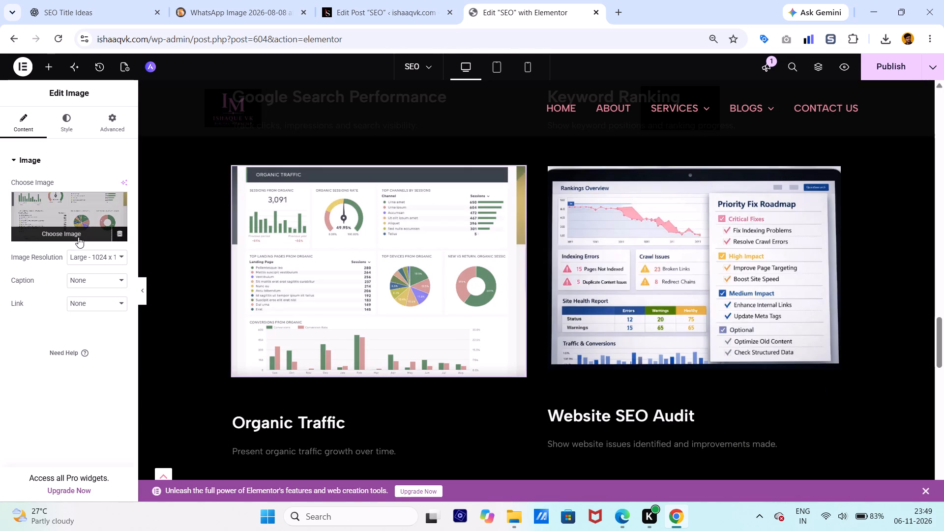
left_click(78, 237)
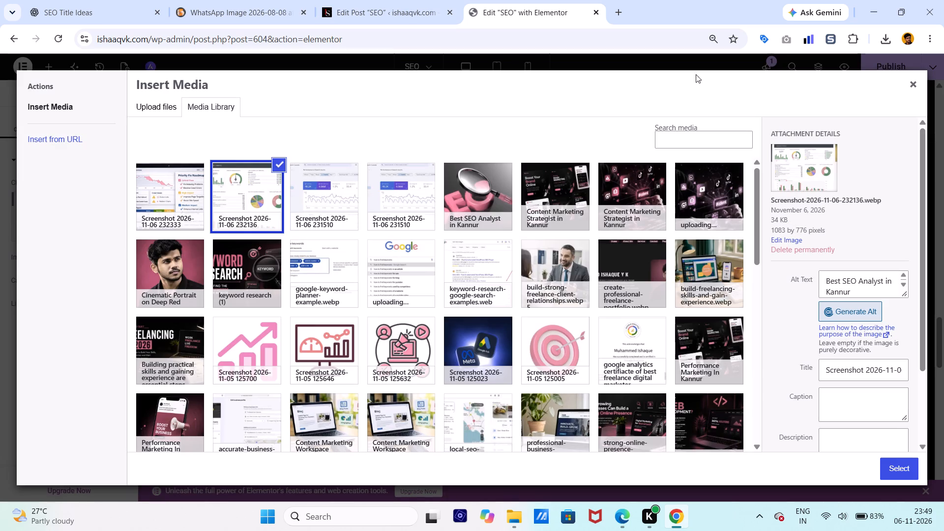
left_click(906, 79)
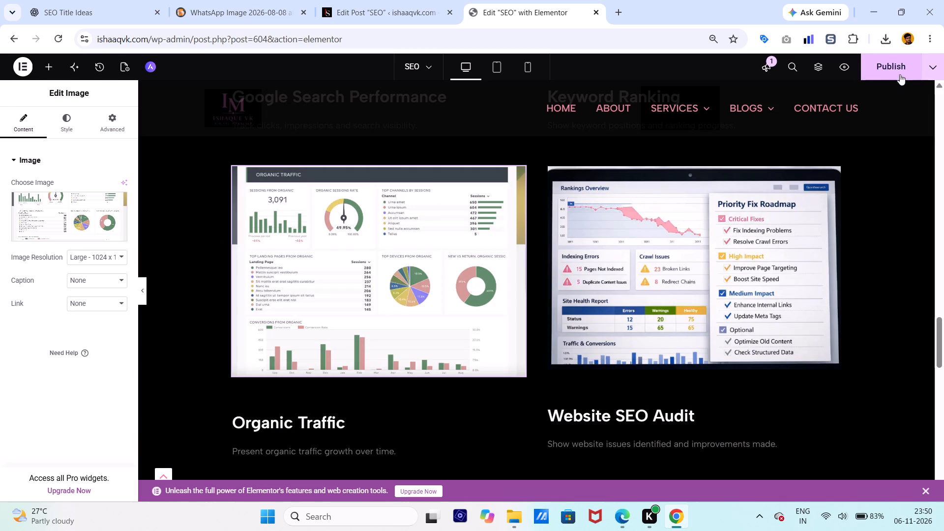
Publish the Elementor changes to the SEO post.
left_click(893, 68)
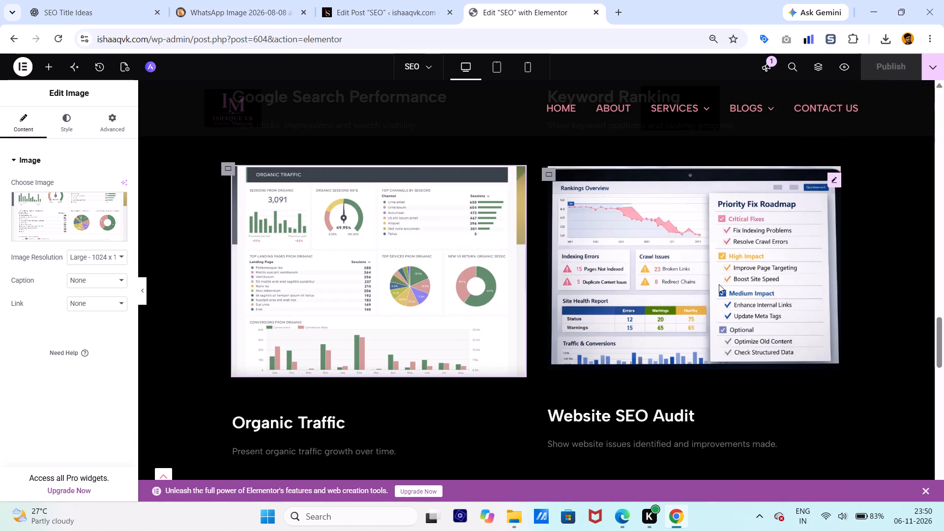
Save the SEO post in the WordPress editor and reload it to refresh the Rank Math checks.
left_click(376, 9)
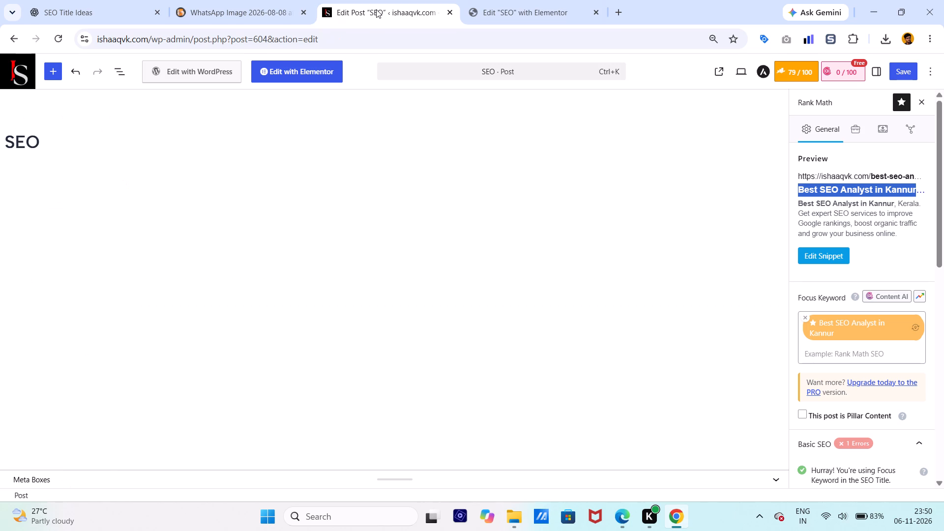
scroll(863, 348, "down", 3)
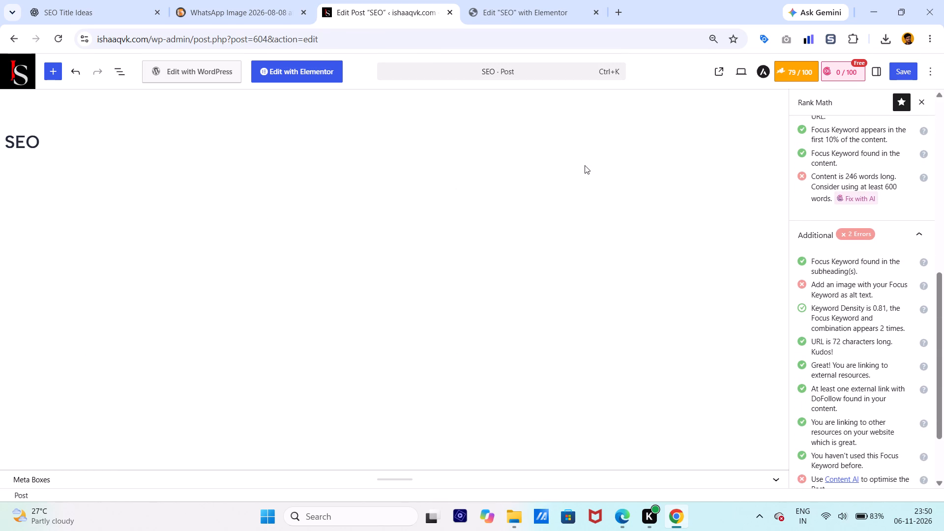
left_click(907, 68)
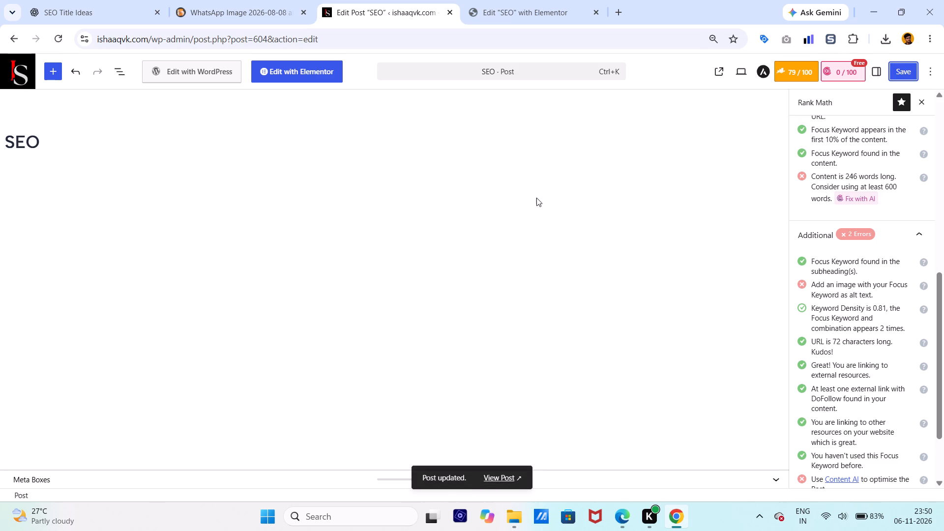
left_click(61, 42)
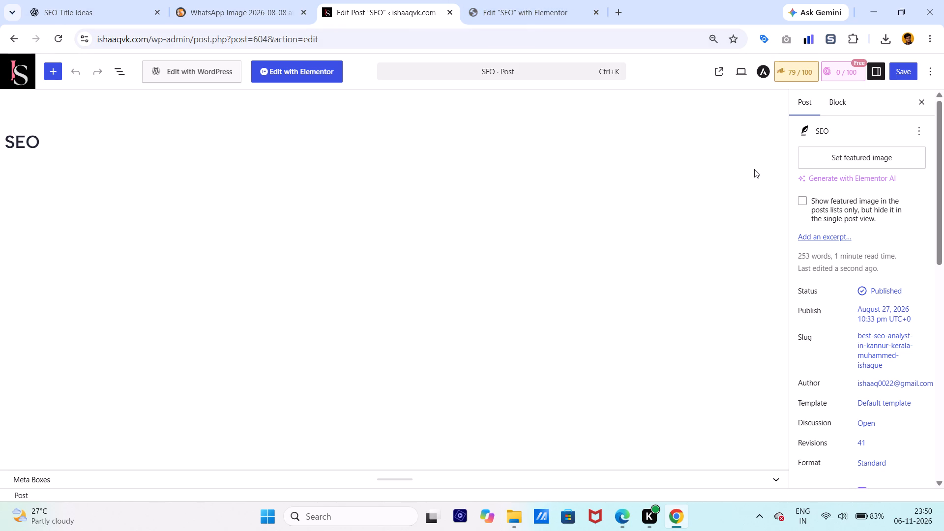
Open the Rank Math analysis of the SEO post and review its Additional checks, including the image alt text check.
left_click(795, 64)
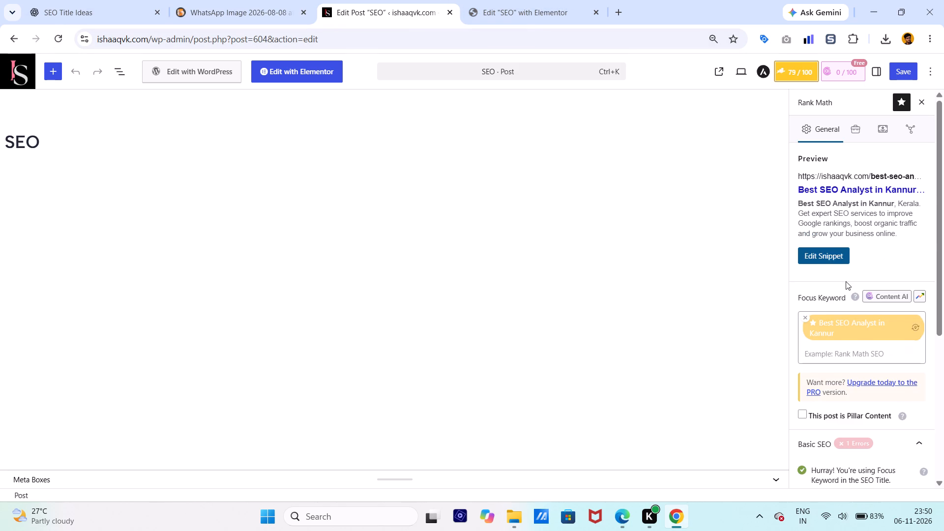
scroll(846, 281, "down", 4)
left_click(873, 408)
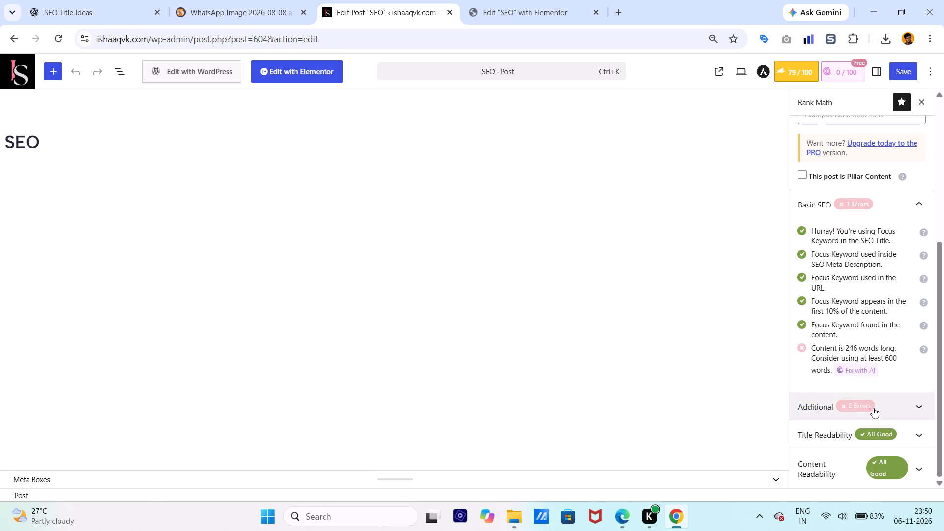
In the Elementor editor, check the alt text of the Organic Traffic, Keyword Ranking and Google Search Performance images.
left_click(523, 1)
left_click(409, 233)
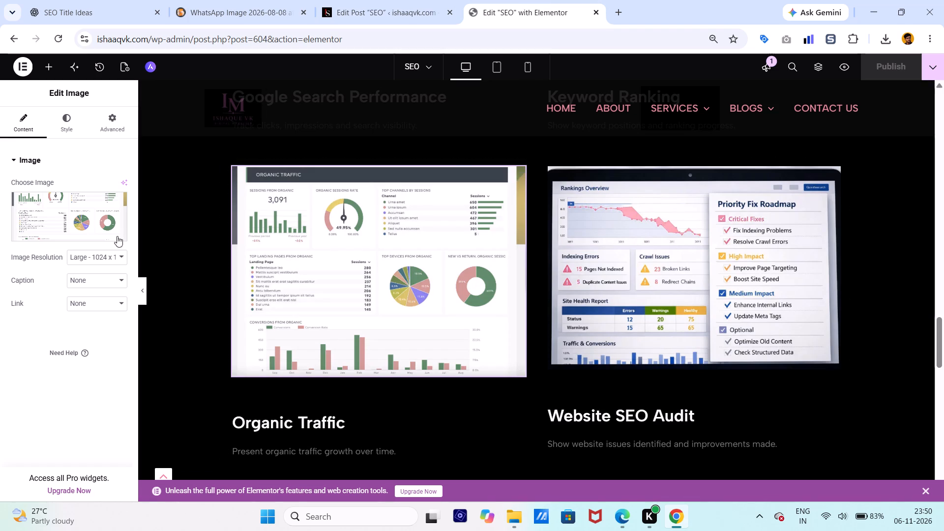
left_click(96, 238)
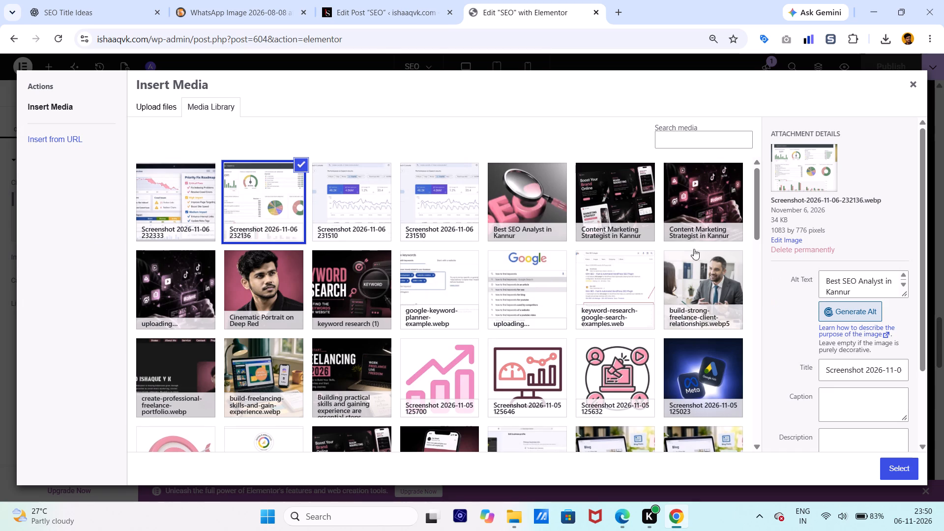
left_click(913, 76)
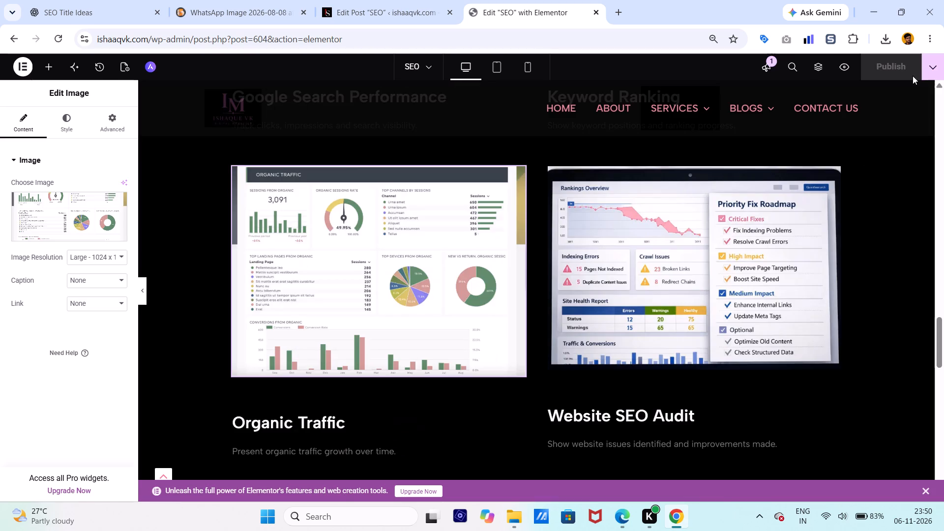
scroll(798, 244, "up", 3)
left_click(736, 212)
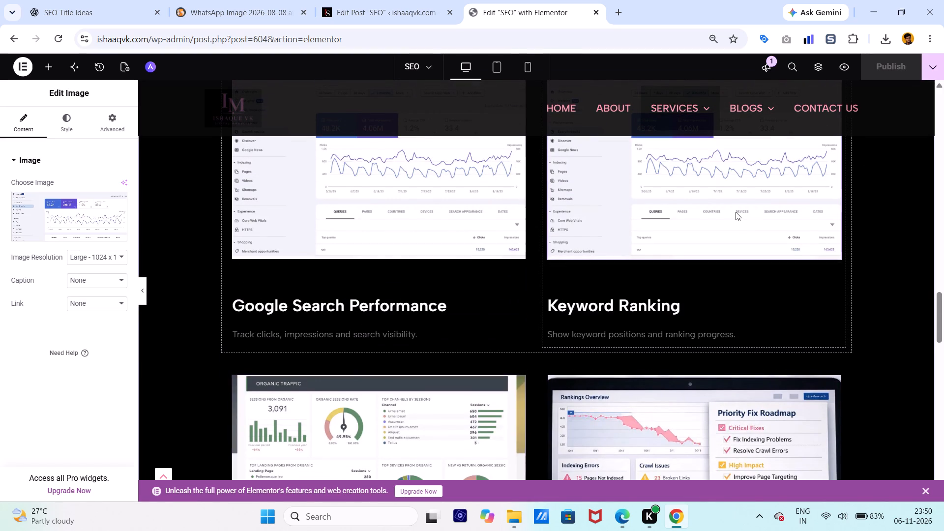
left_click(94, 234)
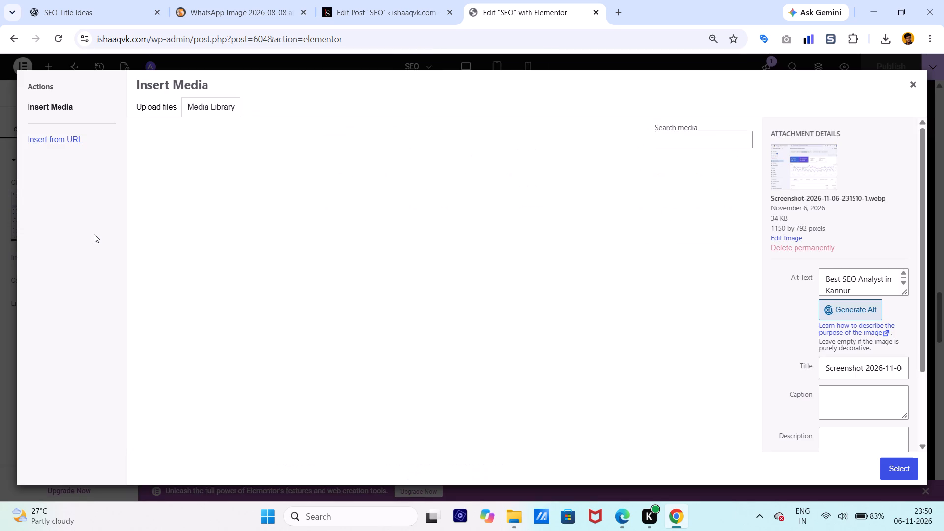
left_click(911, 76)
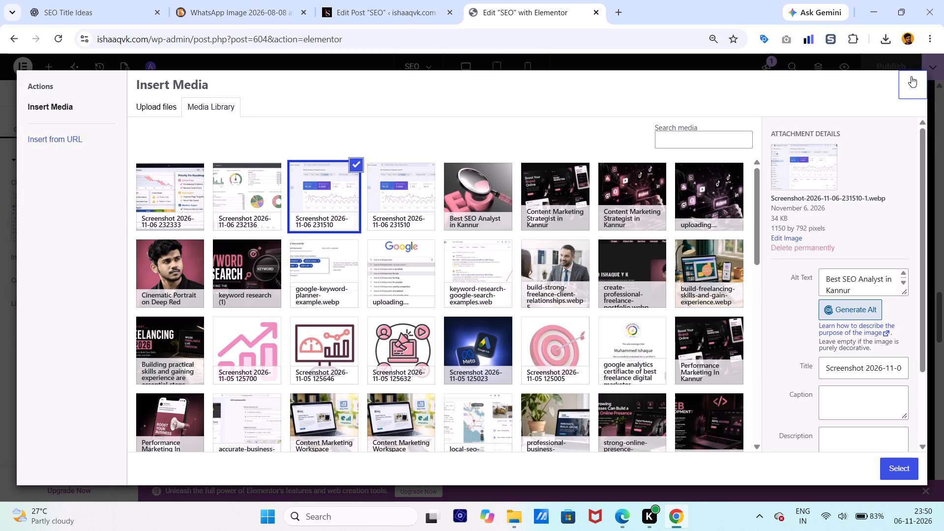
left_click(385, 212)
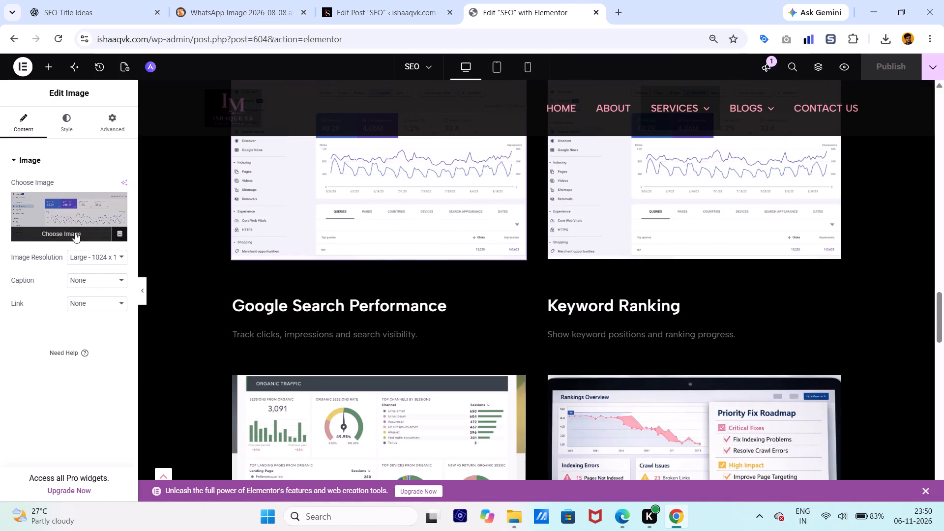
left_click(75, 232)
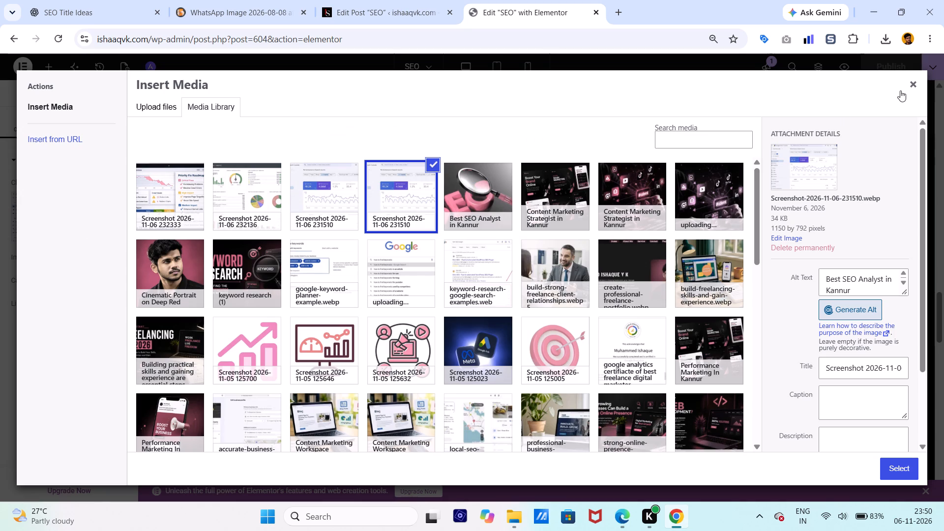
left_click(911, 90)
scroll(821, 258, "up", 2)
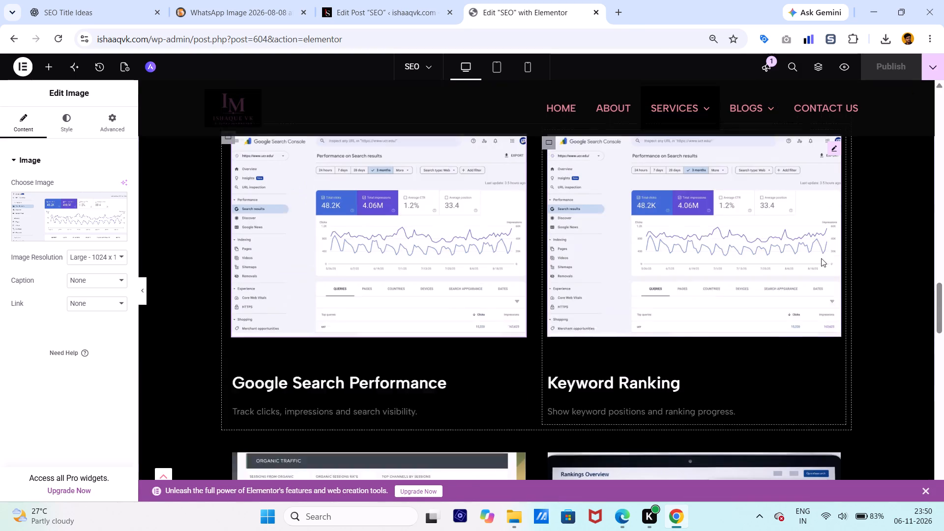
scroll(821, 258, "up", 1)
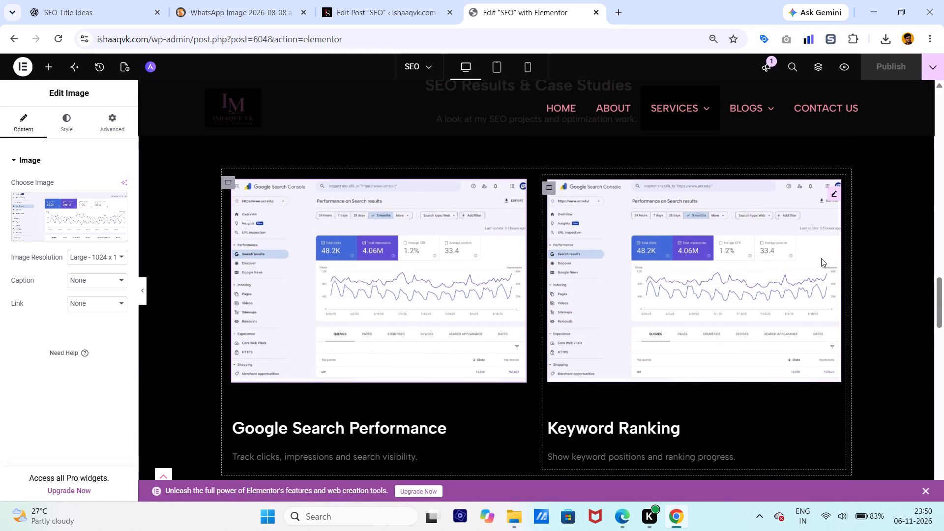
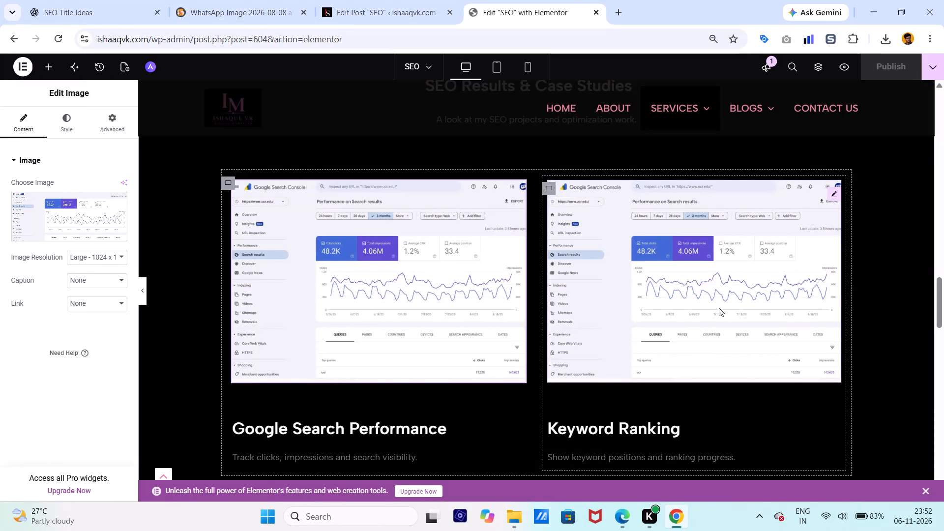
Recheck the alt text of the Keyword Ranking and Google Search Performance images in the media library.
scroll(719, 308, "down", 3)
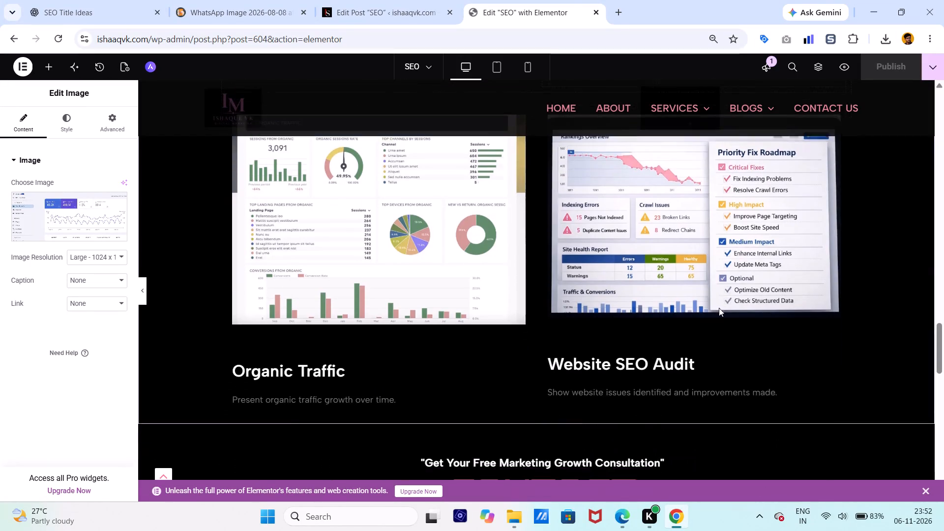
scroll(718, 235, "up", 3)
left_click(687, 145)
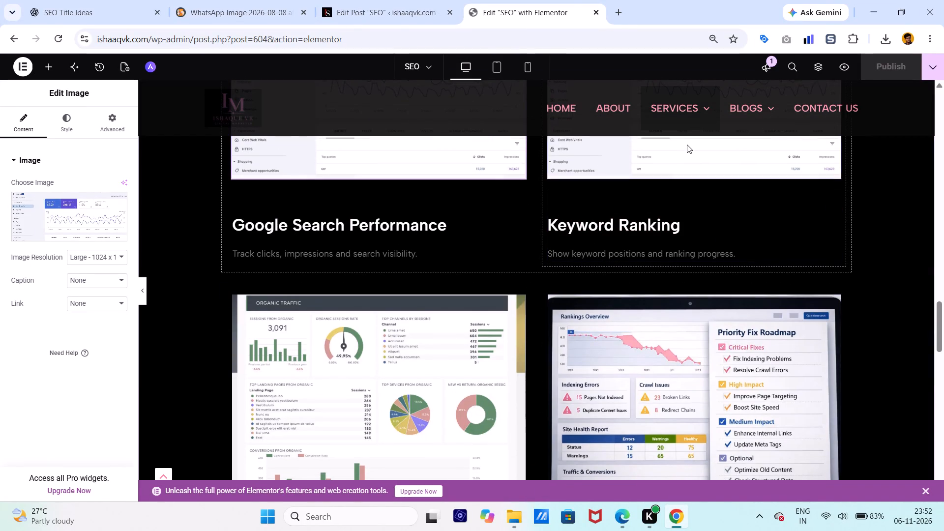
left_click(98, 236)
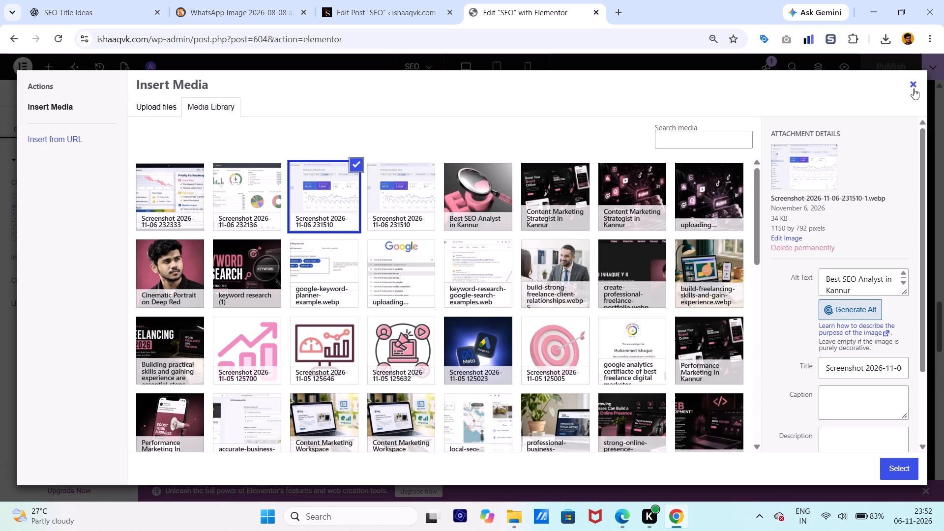
left_click(914, 88)
scroll(735, 327, "up", 3)
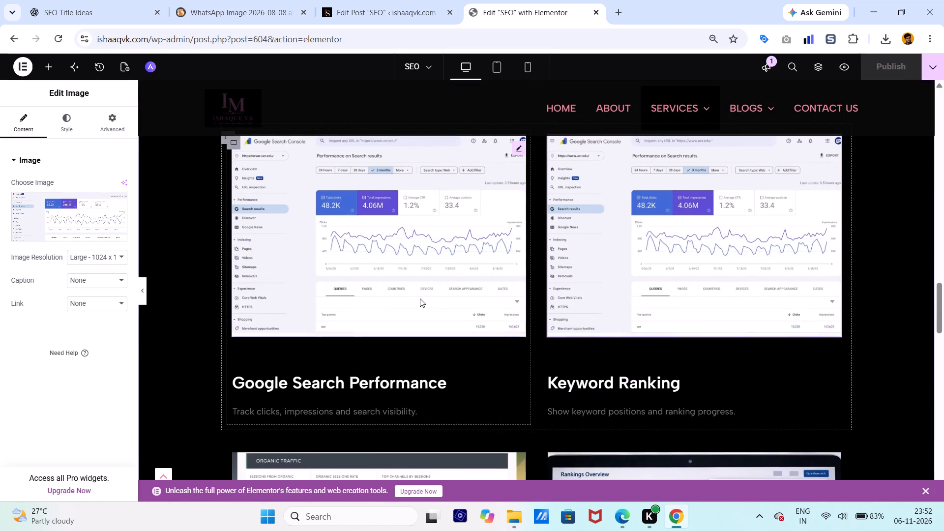
left_click(420, 298)
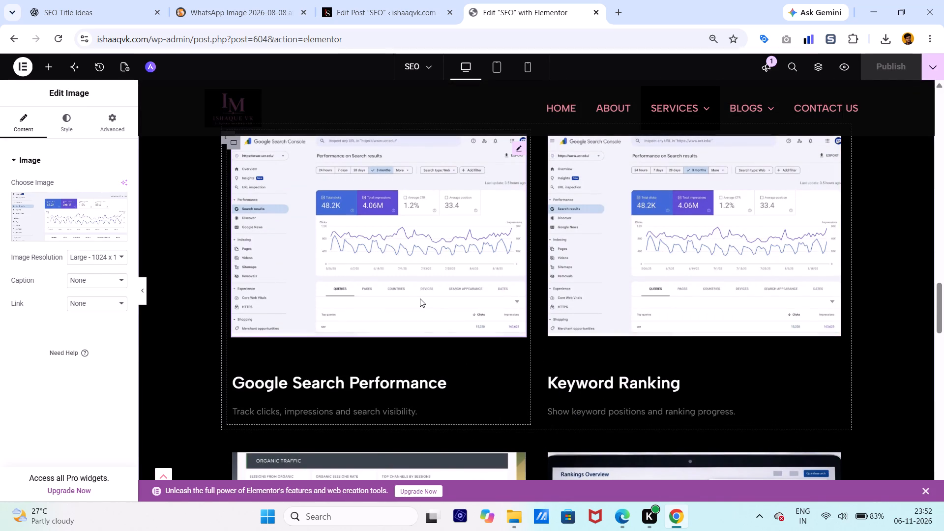
left_click(67, 235)
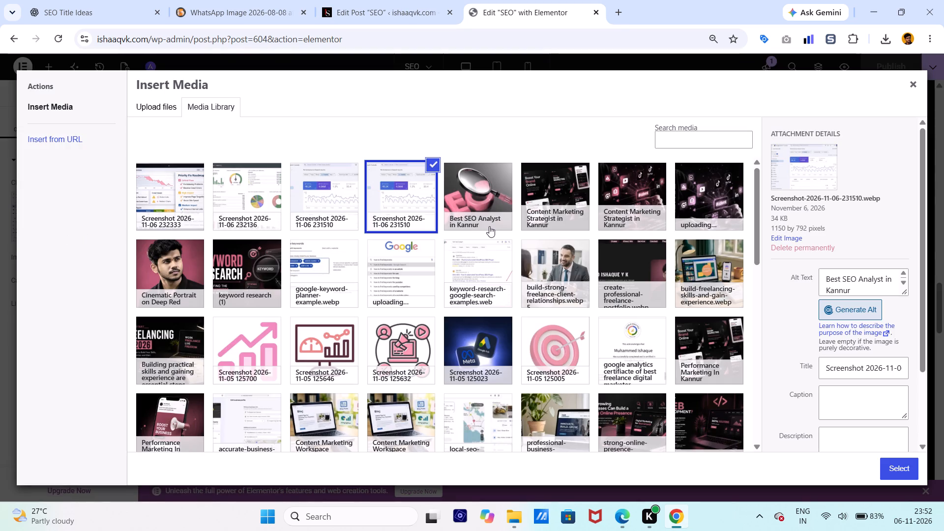
left_click(911, 83)
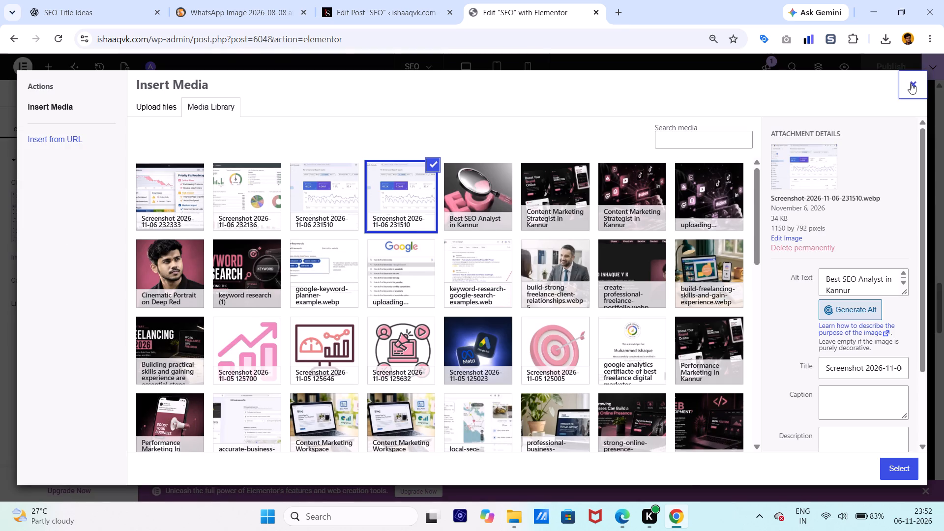
Look through the SEO page from the hero section to the contact section, examining its content and images.
left_click(708, 279)
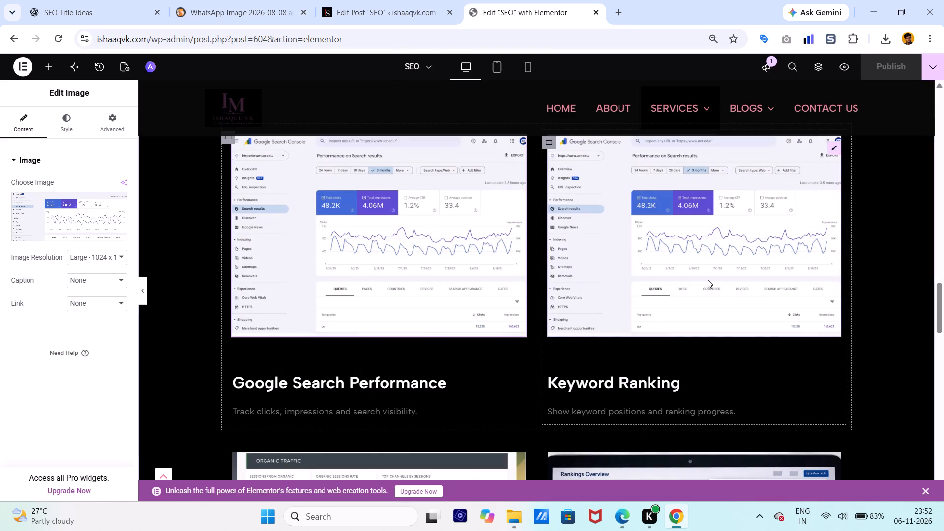
scroll(533, 225, "down", 4)
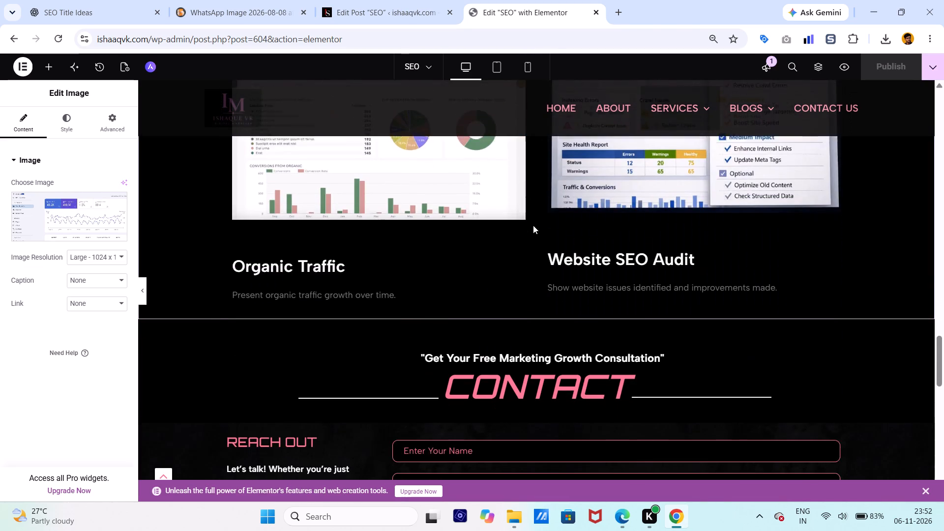
scroll(533, 225, "down", 2)
scroll(533, 225, "up", 9)
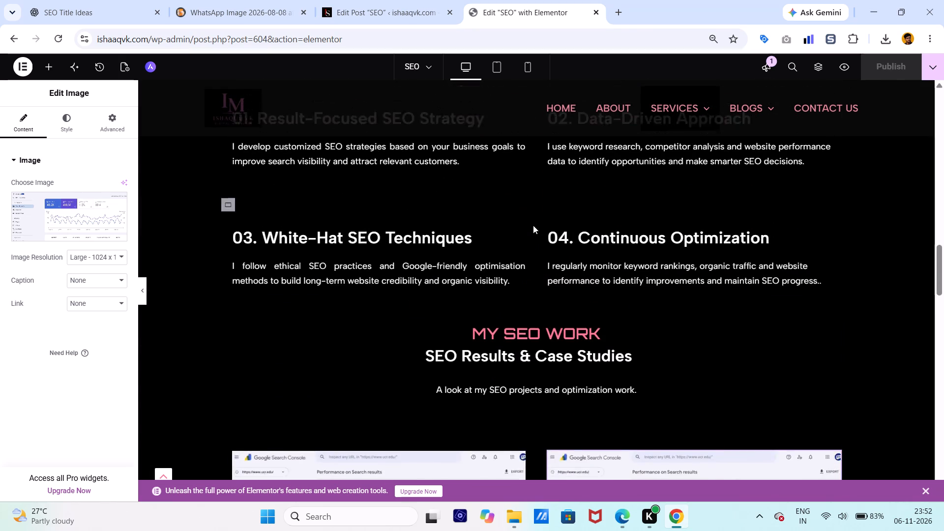
scroll(533, 225, "up", 12)
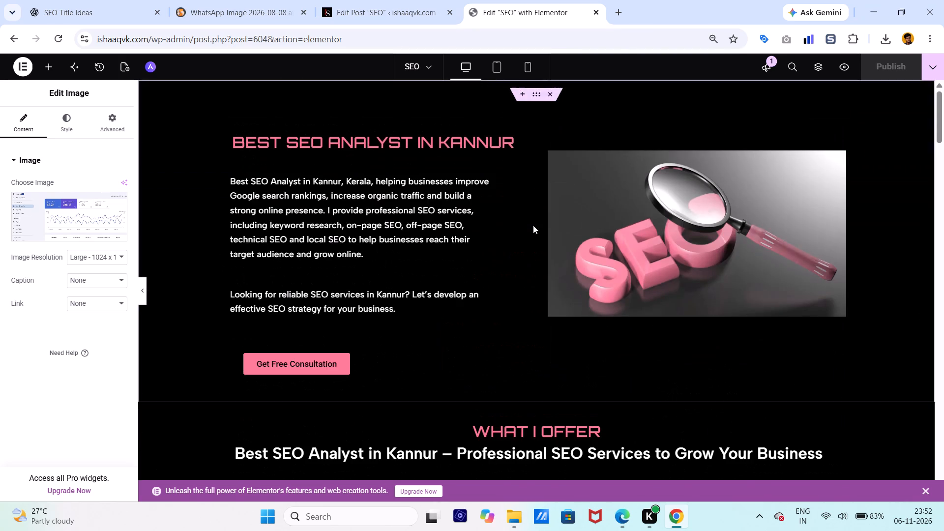
scroll(533, 225, "down", 6)
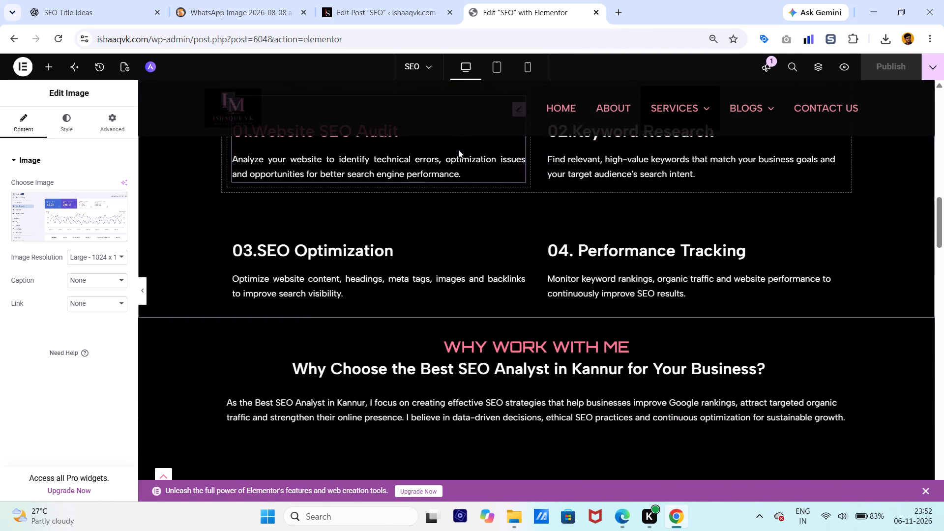
scroll(373, 209, "down", 6)
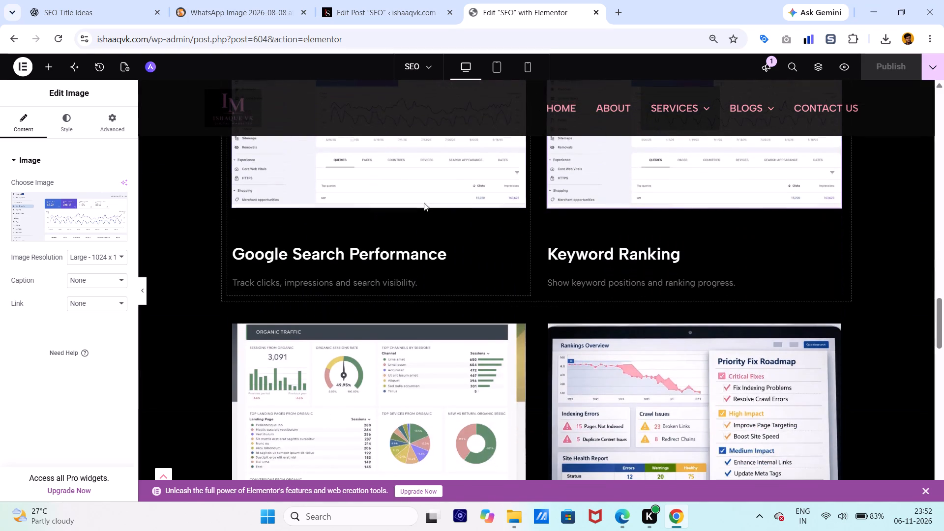
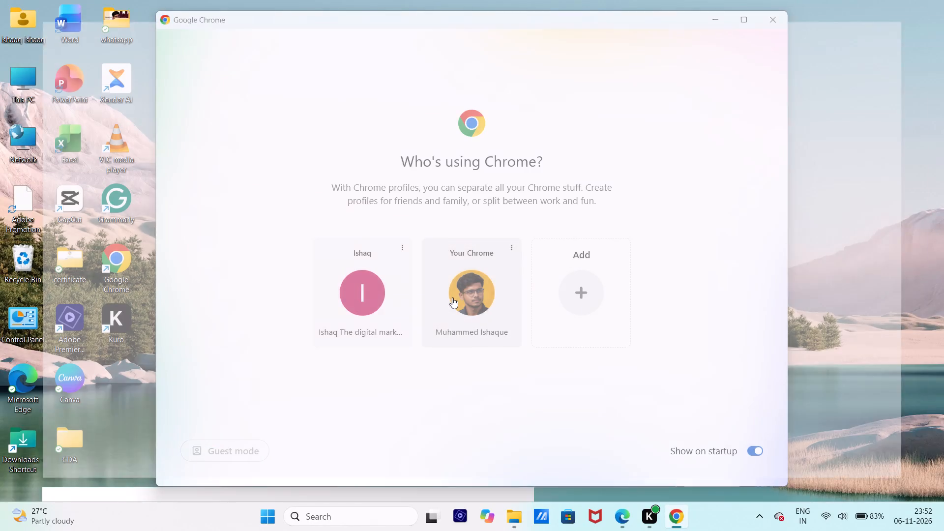
Enter the ishaaqvk.com site address in the new browser window.
type("is")
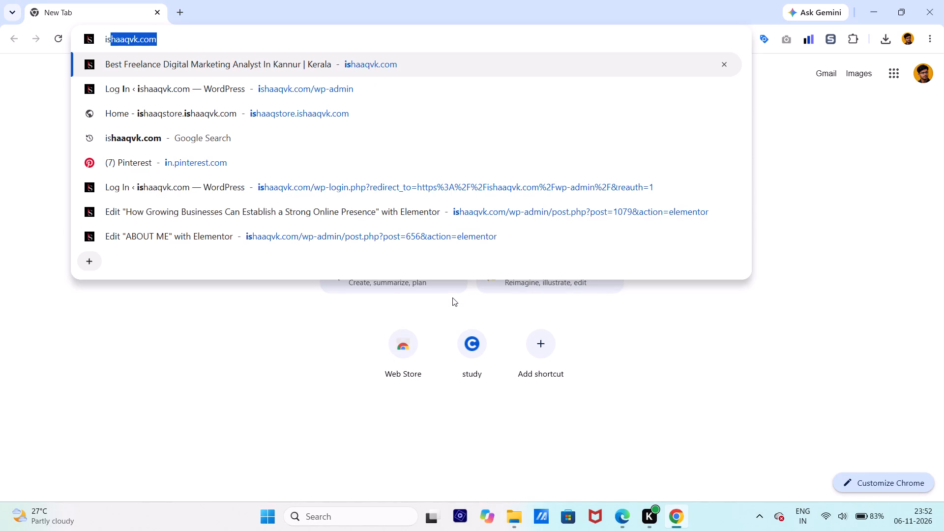
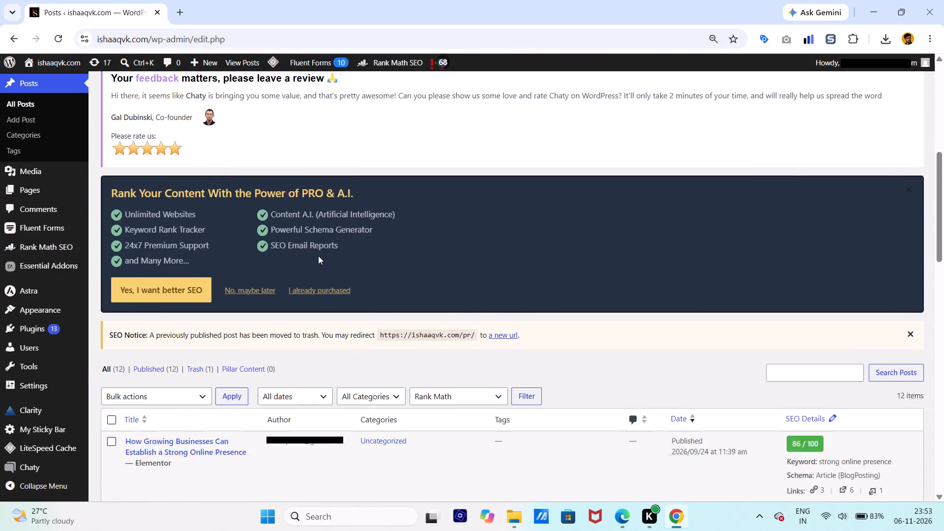
Open the SEO post in the WordPress editor and examine Rank Math's Basic SEO and Additional checks.
scroll(318, 256, "down", 5)
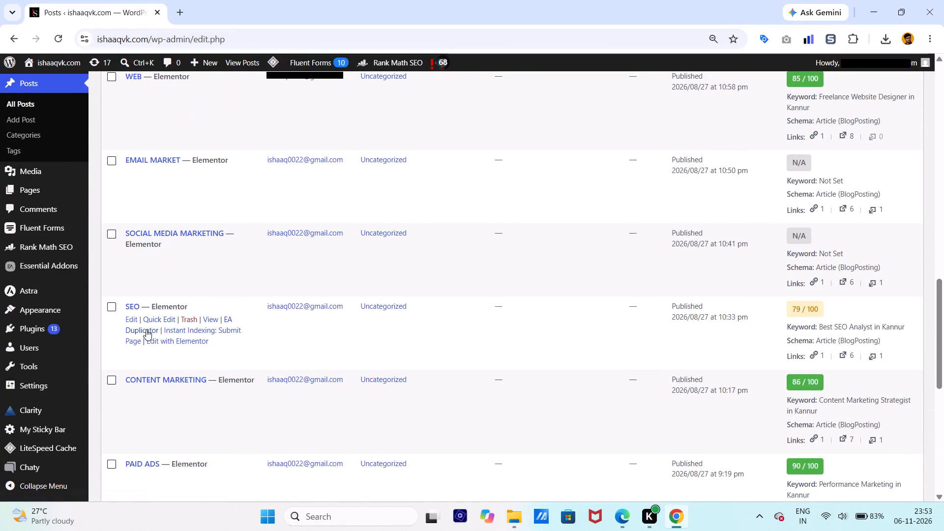
left_click(133, 316)
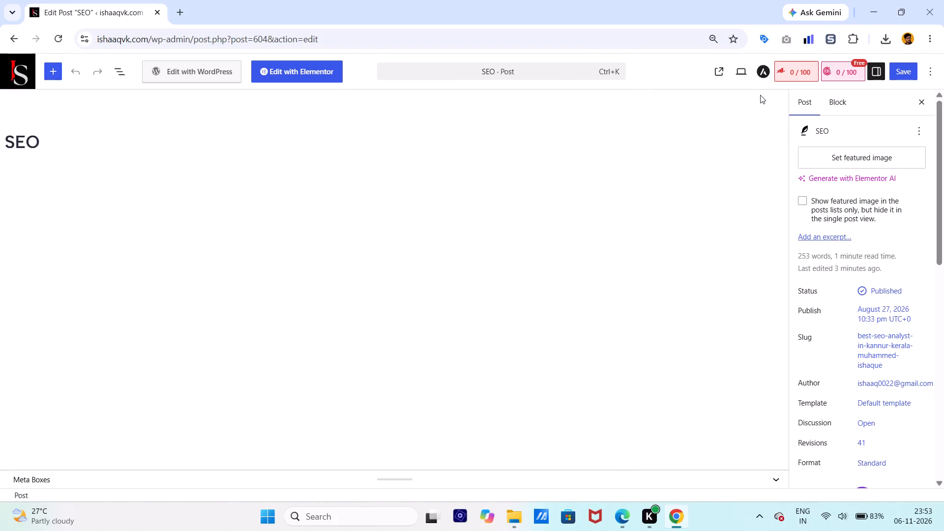
left_click(781, 75)
scroll(822, 243, "down", 2)
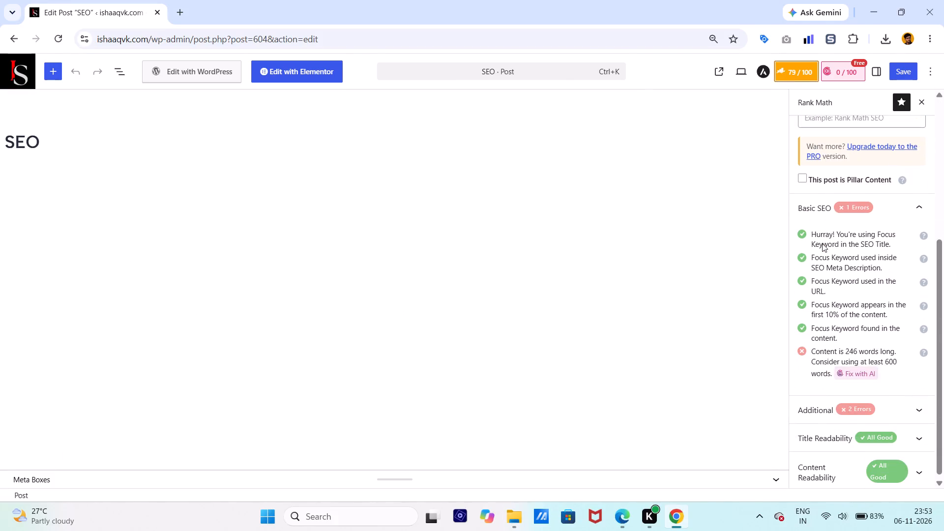
left_click(850, 406)
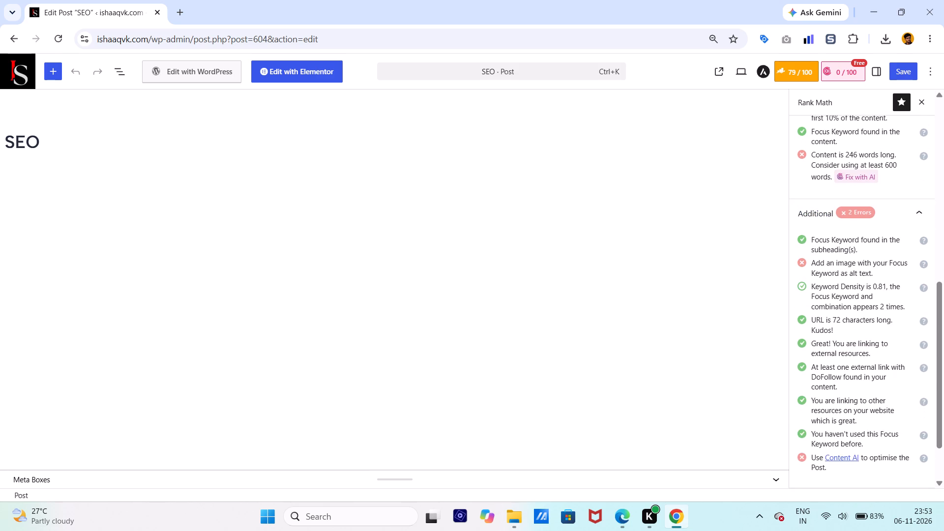
Open the ishaaqvk.com WordPress admin in a new tab and open the SEO post from All Posts with Elementor.
left_click(178, 4)
type("is")
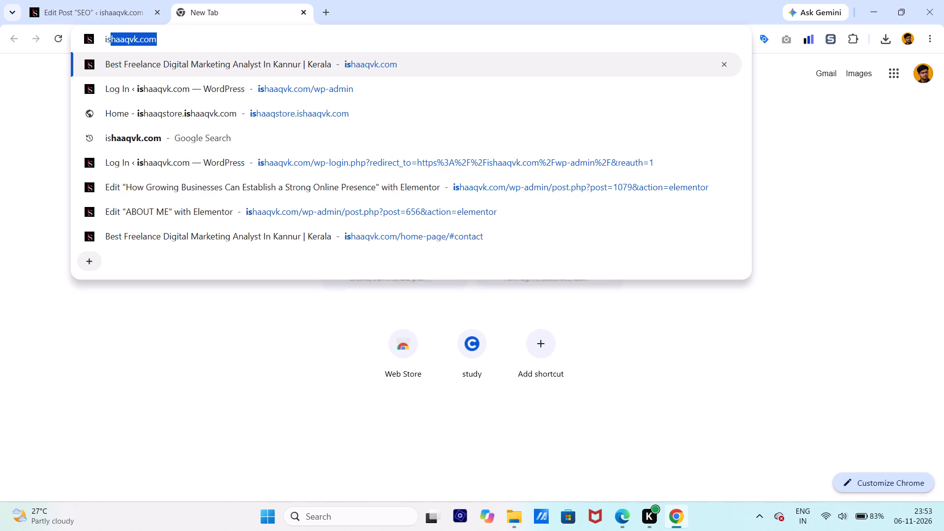
key("BackSpace")
key("BackSpace")
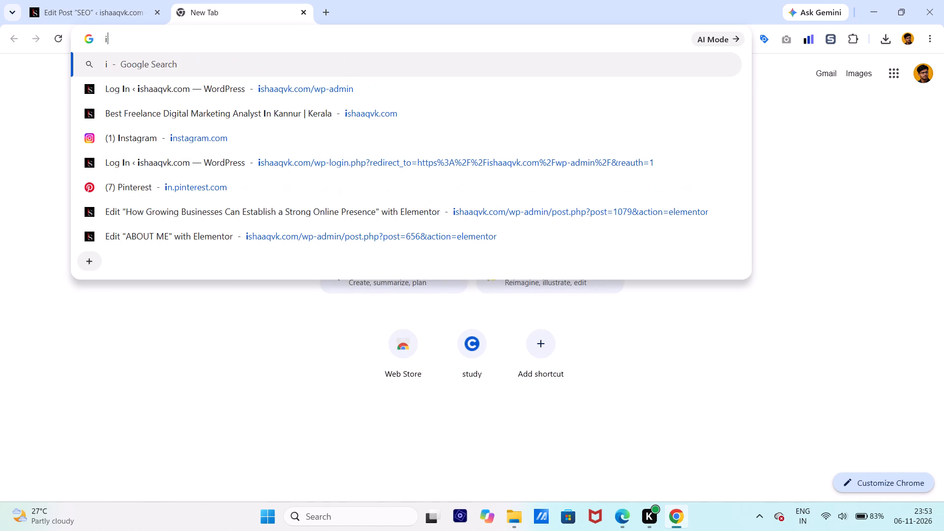
left_click(228, 91)
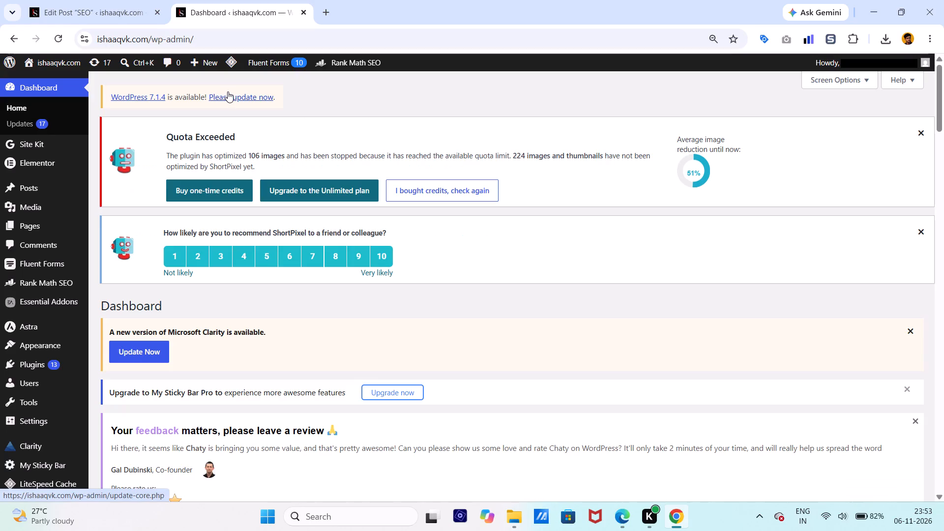
scroll(228, 91, "down", 5)
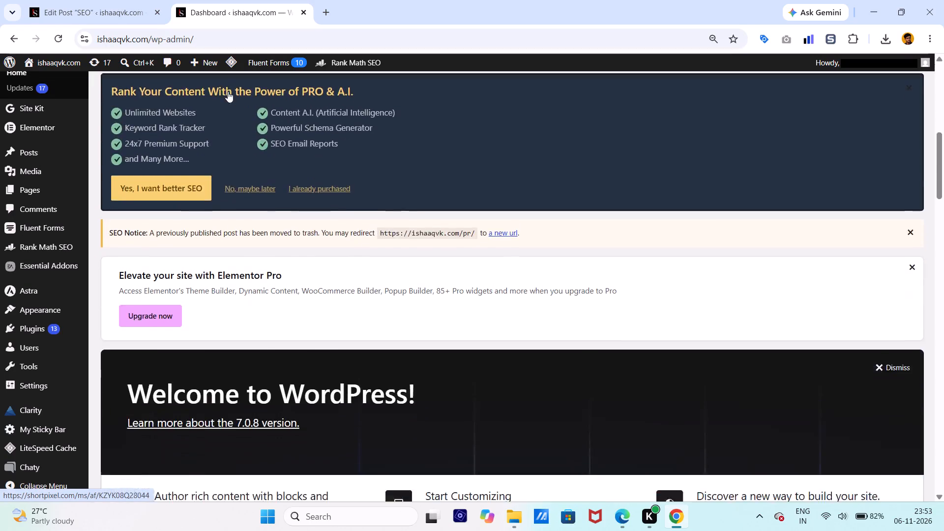
scroll(228, 91, "down", 3)
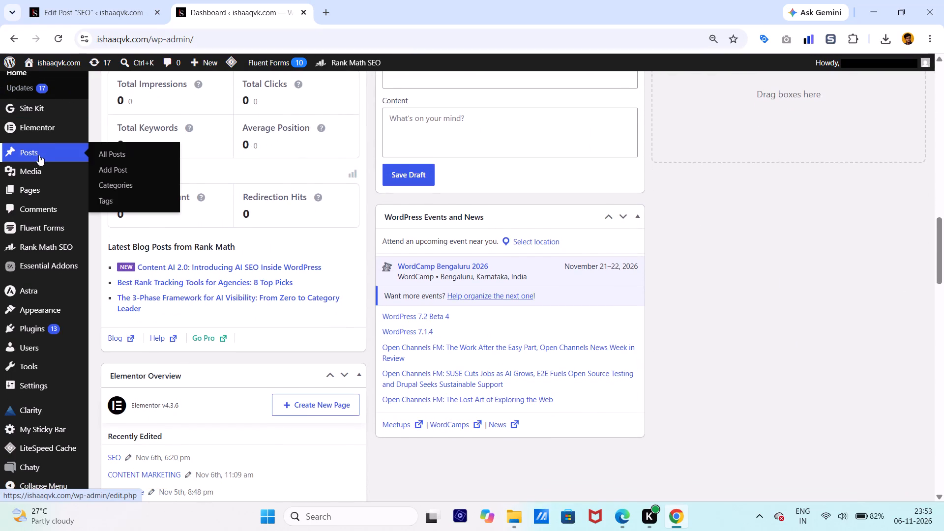
left_click(109, 152)
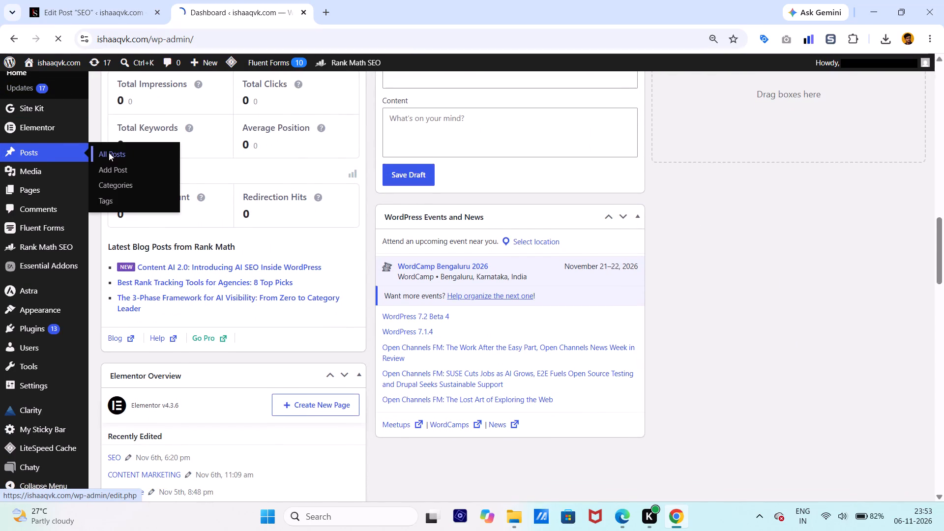
scroll(242, 213, "down", 4)
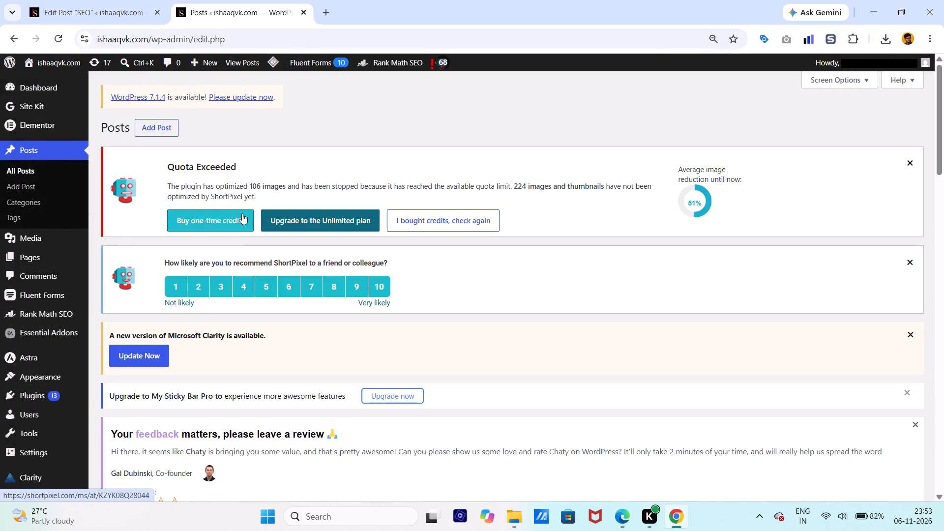
scroll(242, 213, "down", 6)
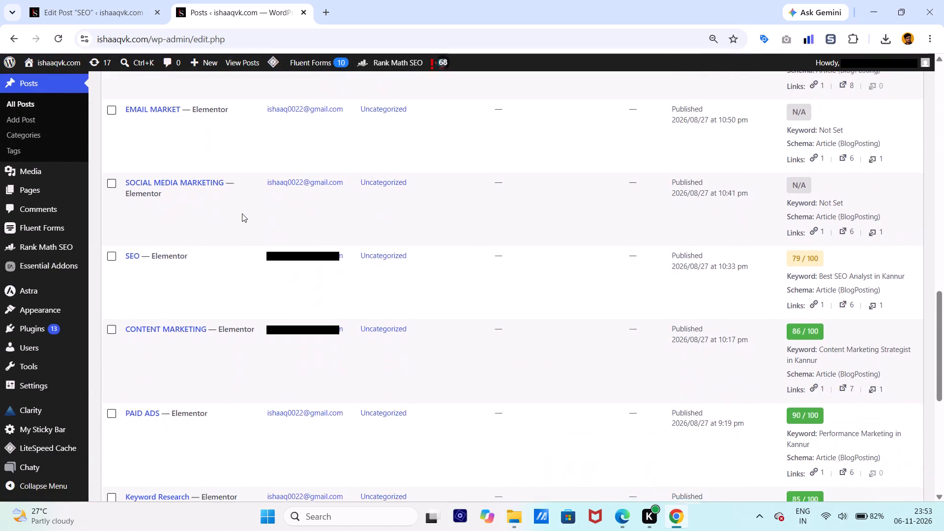
left_click(196, 272)
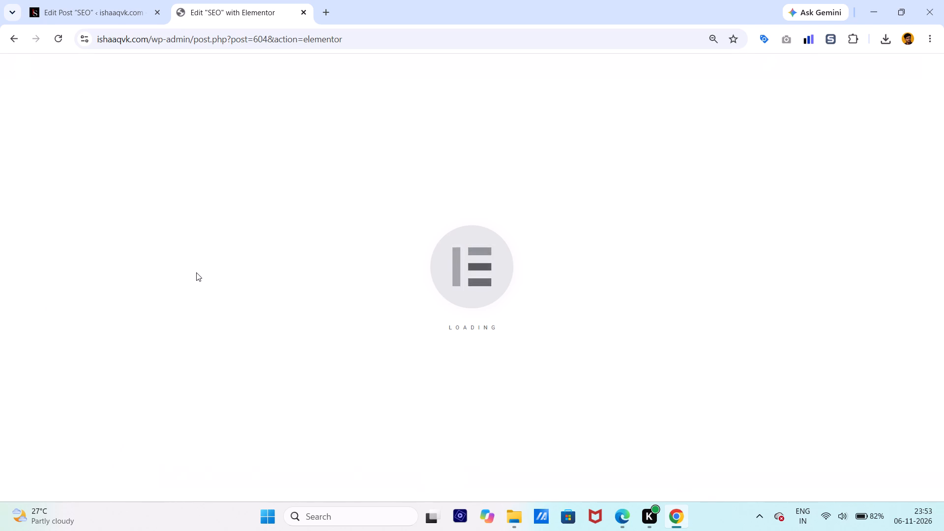
Compare the SEO magnifying-glass hero image's alt text with the Rank Math focus keyword and reselect that image from the media library.
scroll(392, 281, "down", 4)
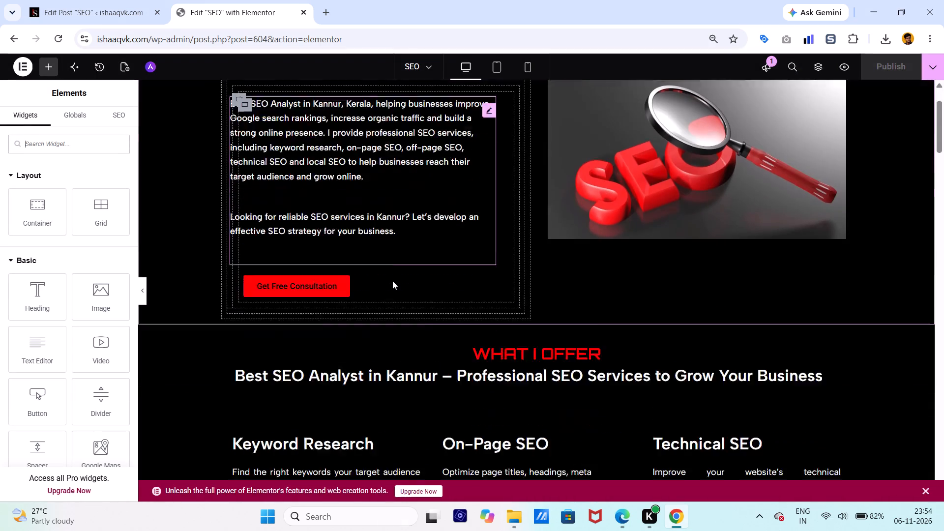
scroll(392, 281, "up", 3)
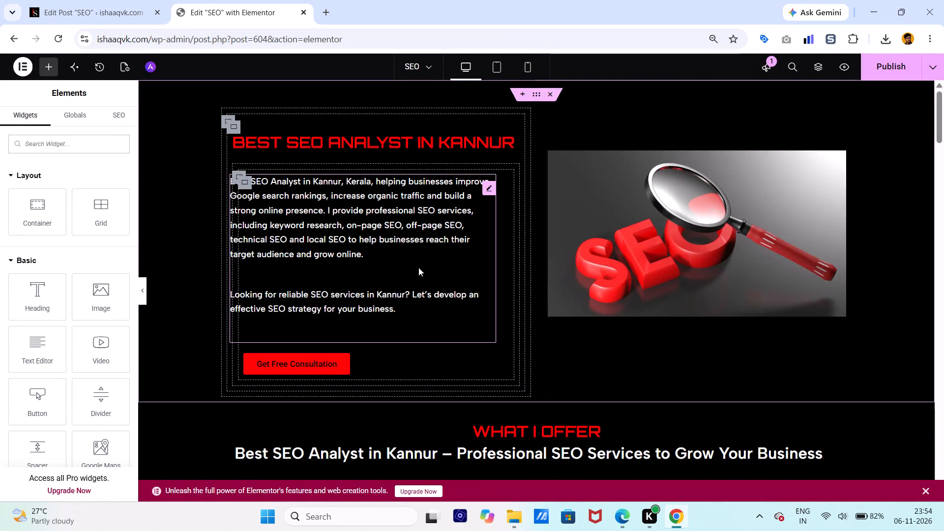
left_click(626, 255)
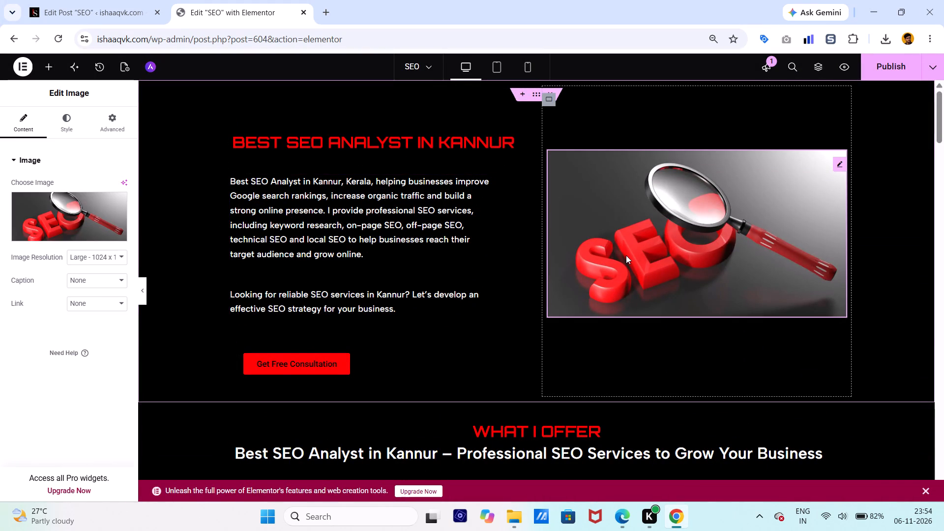
left_click(70, 232)
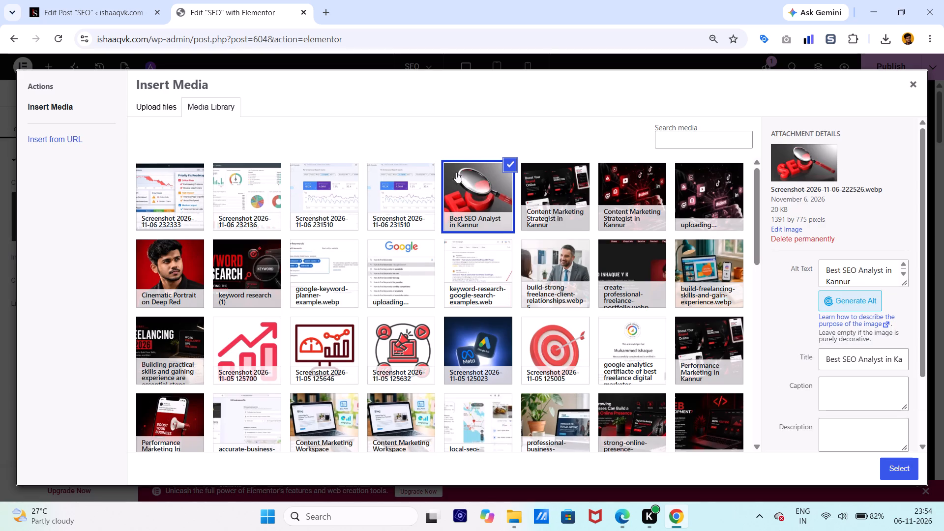
left_click(98, 21)
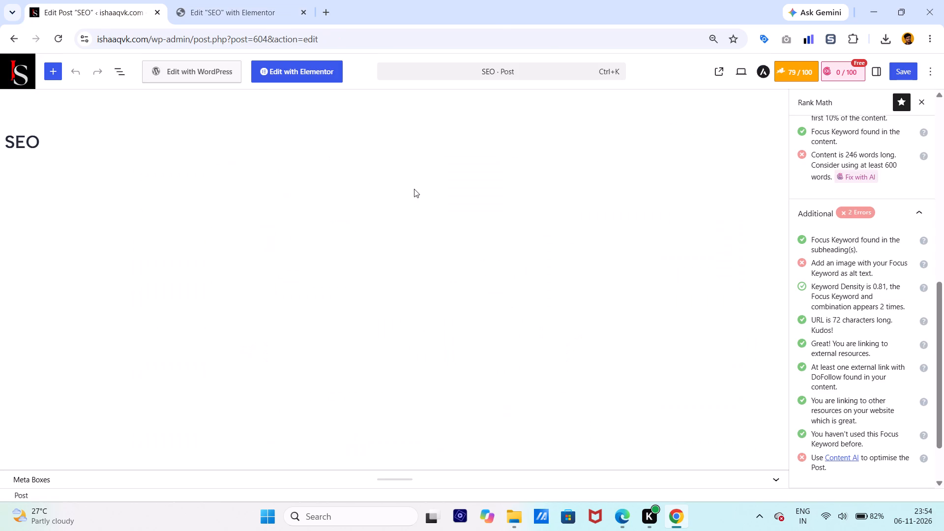
scroll(867, 207, "up", 4)
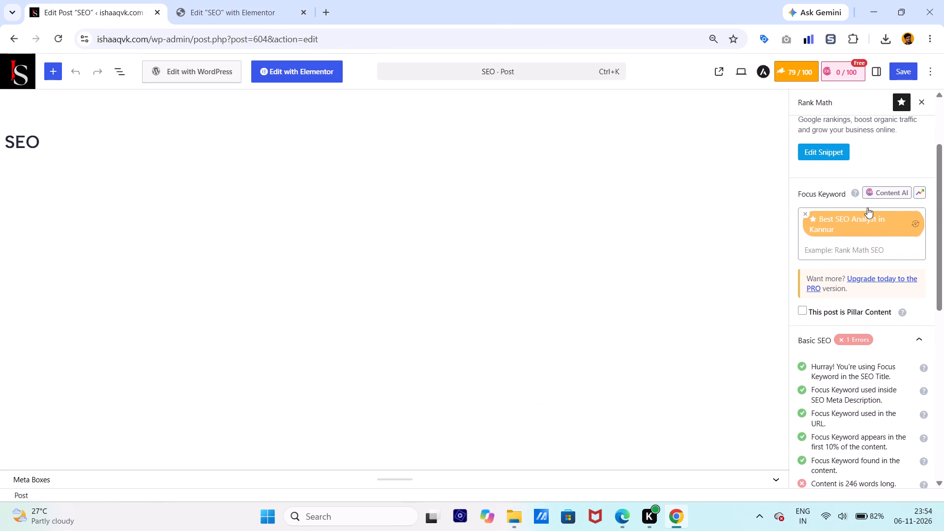
scroll(867, 207, "up", 2)
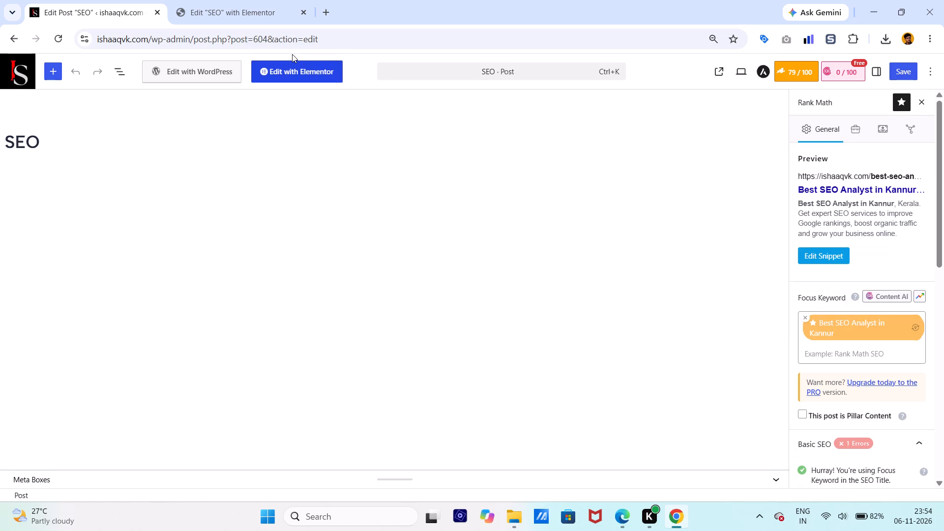
left_click(254, 16)
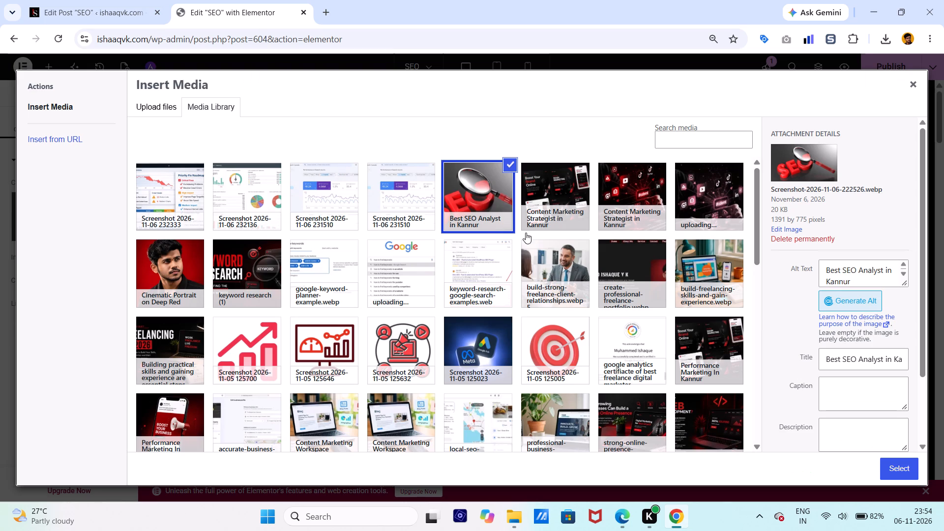
left_click(892, 464)
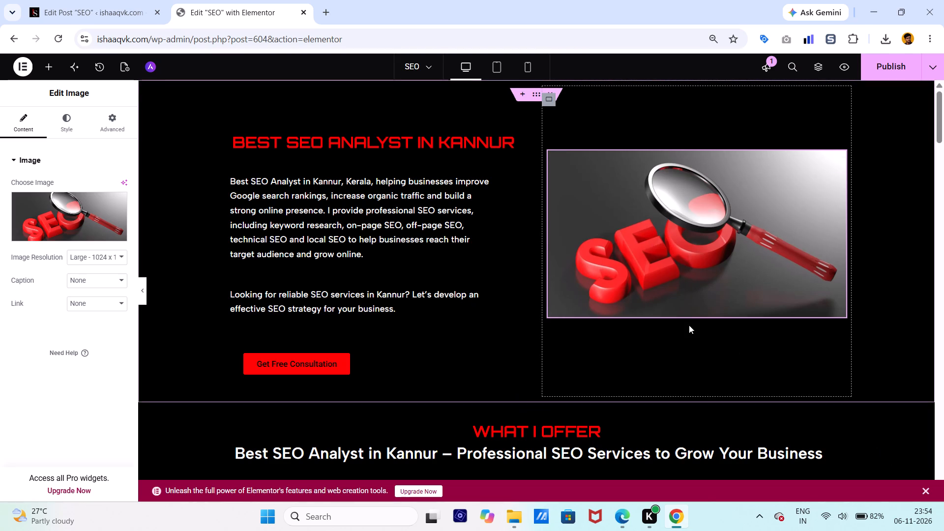
Recheck the hero image's alt text in the media library against the post's Rank Math focus keyword.
left_click(110, 0)
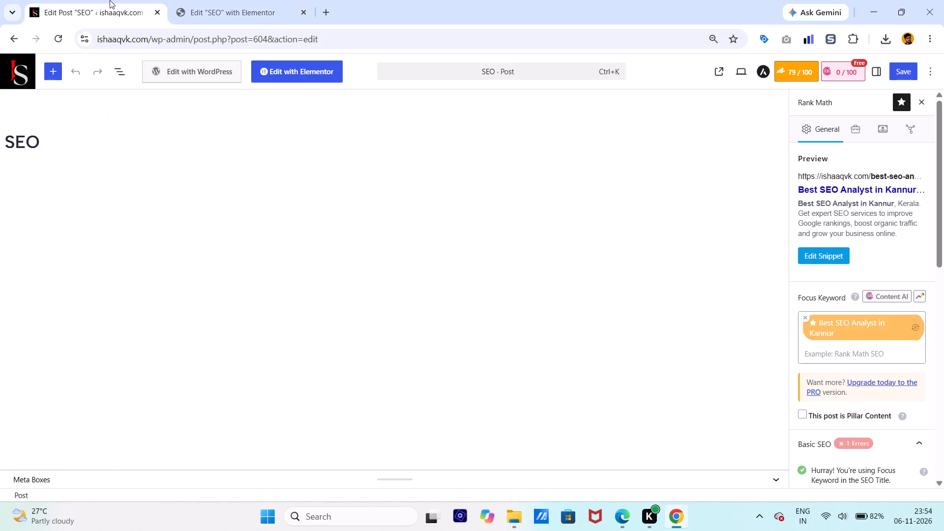
left_click(227, 16)
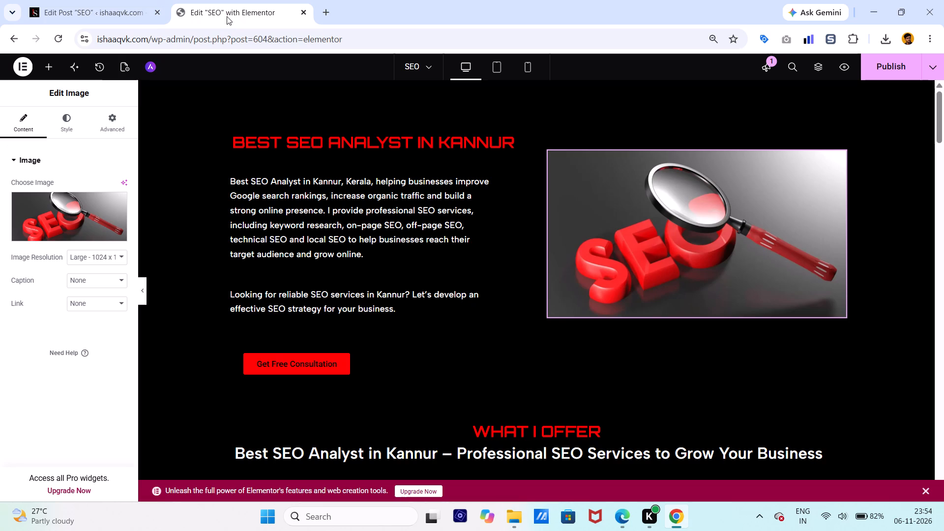
left_click(59, 230)
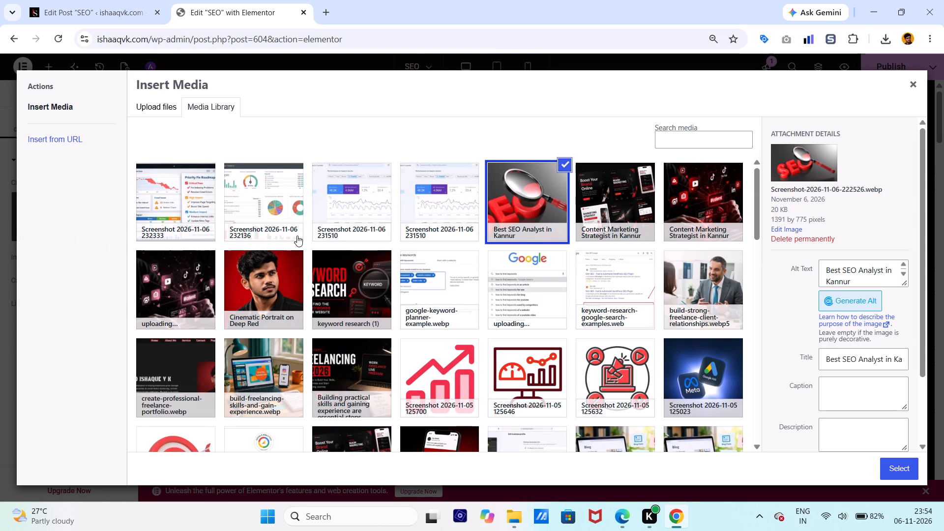
left_click(909, 85)
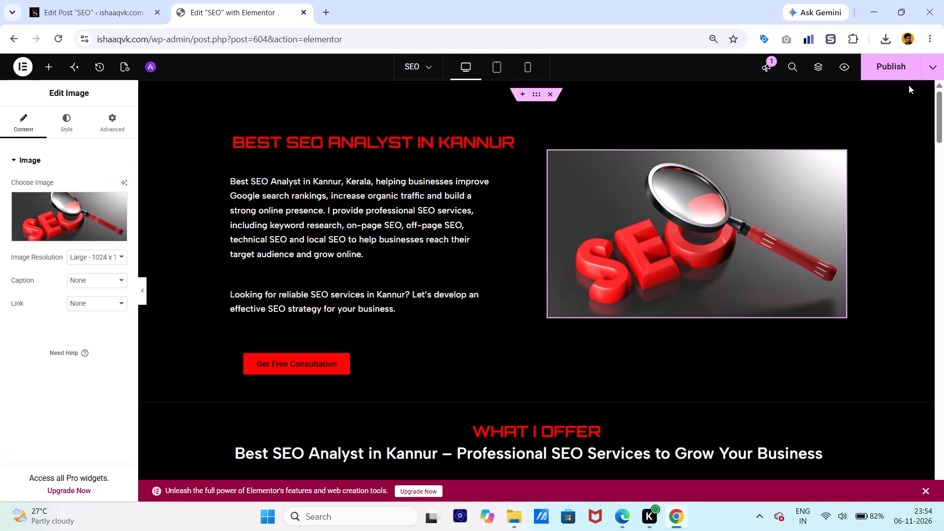
scroll(694, 317, "down", 1)
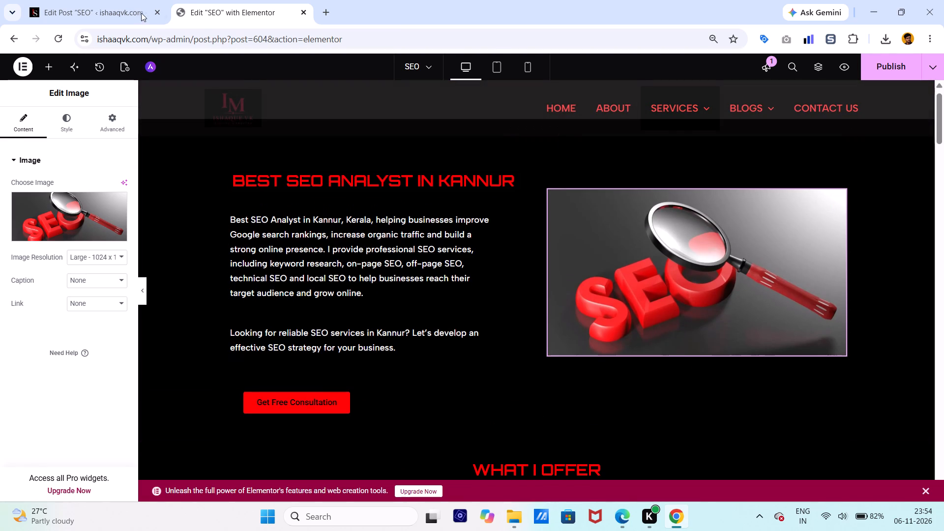
left_click(127, 11)
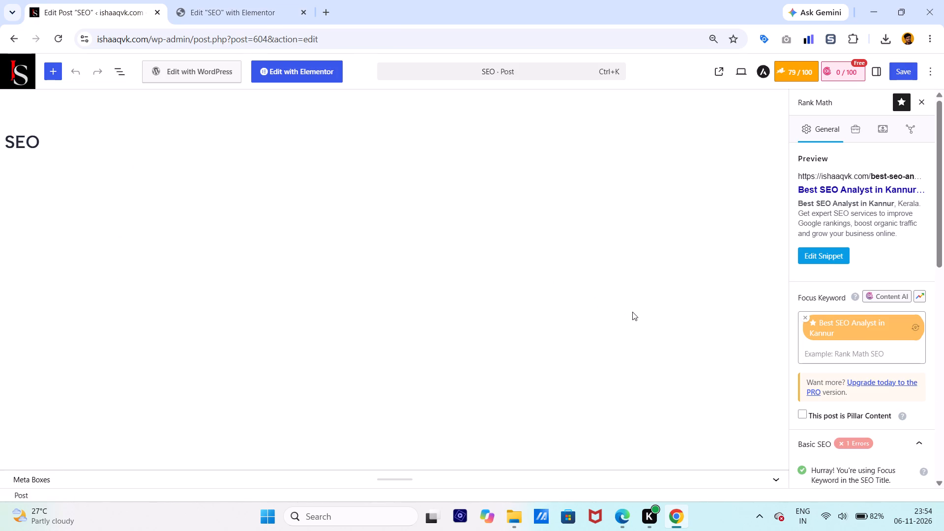
Check the media library alt text of the first Search Console screenshot under SEO Results & Case Studies.
left_click(236, 22)
scroll(517, 309, "down", 5)
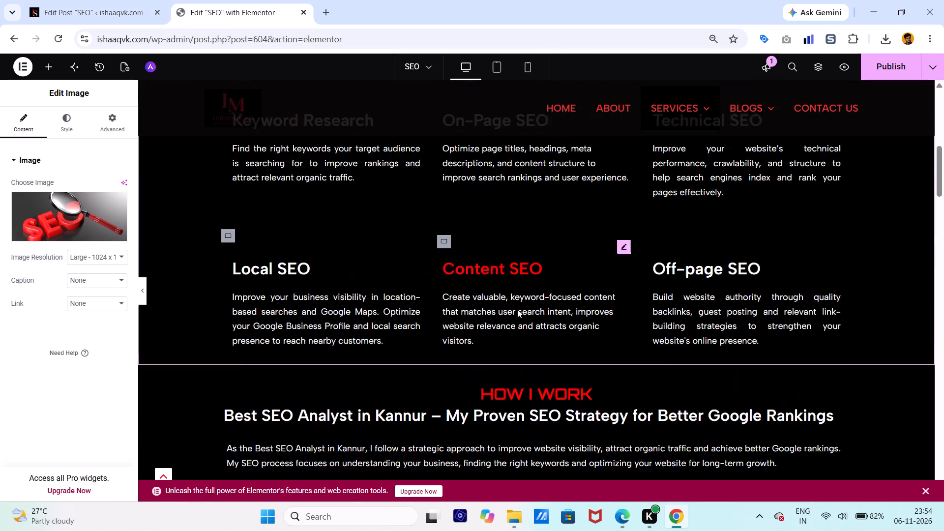
scroll(517, 309, "down", 7)
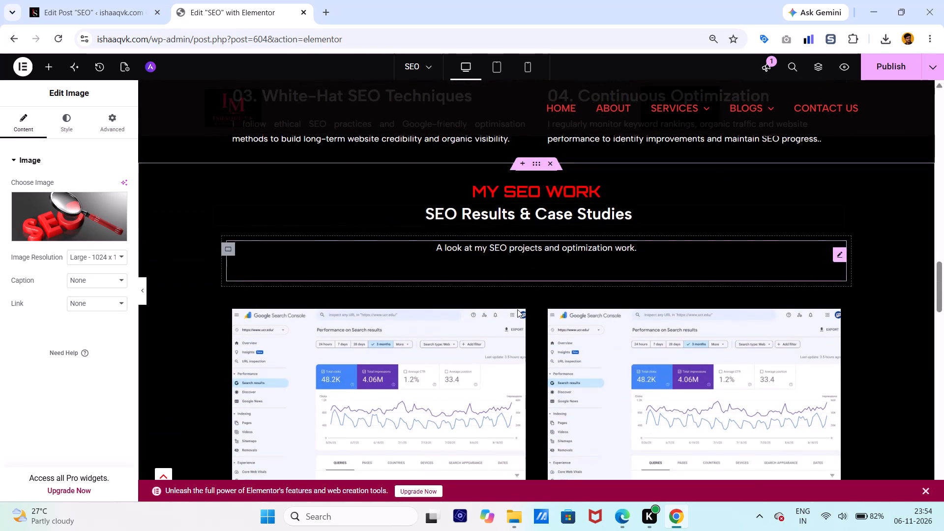
left_click(449, 353)
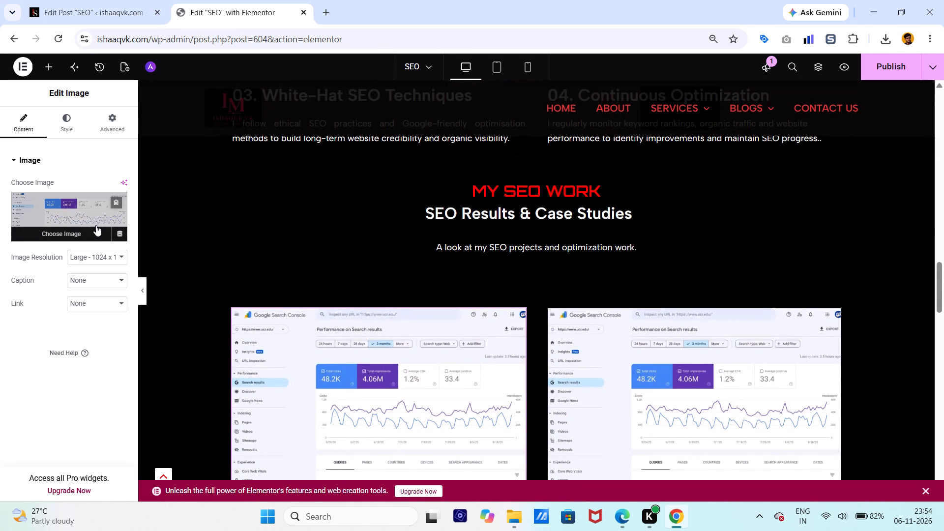
left_click(92, 227)
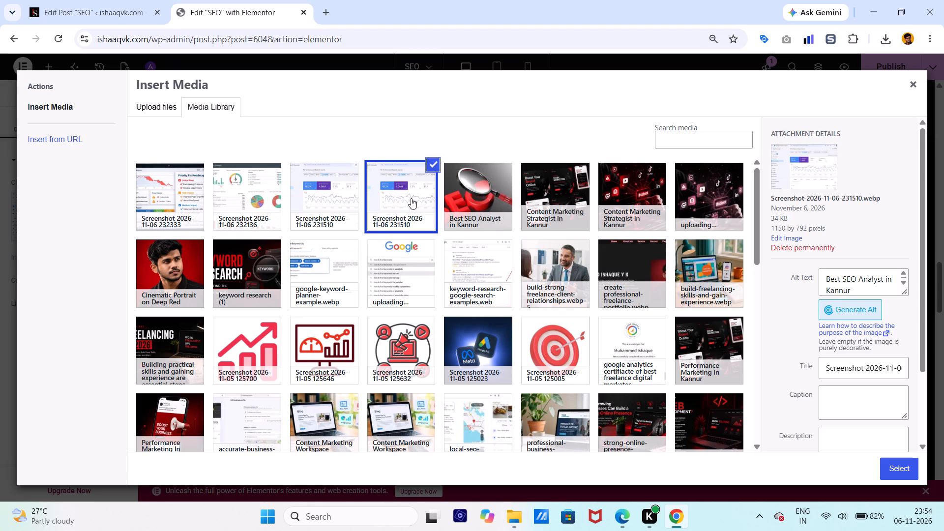
left_click(921, 80)
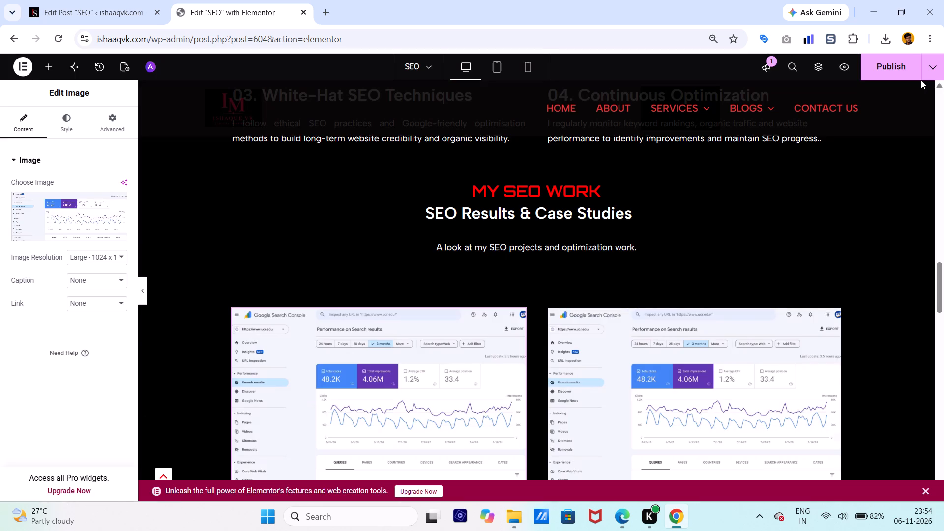
Check the media library alt text of the second Search Console screenshot, above the Keyword Ranking heading.
left_click(750, 340)
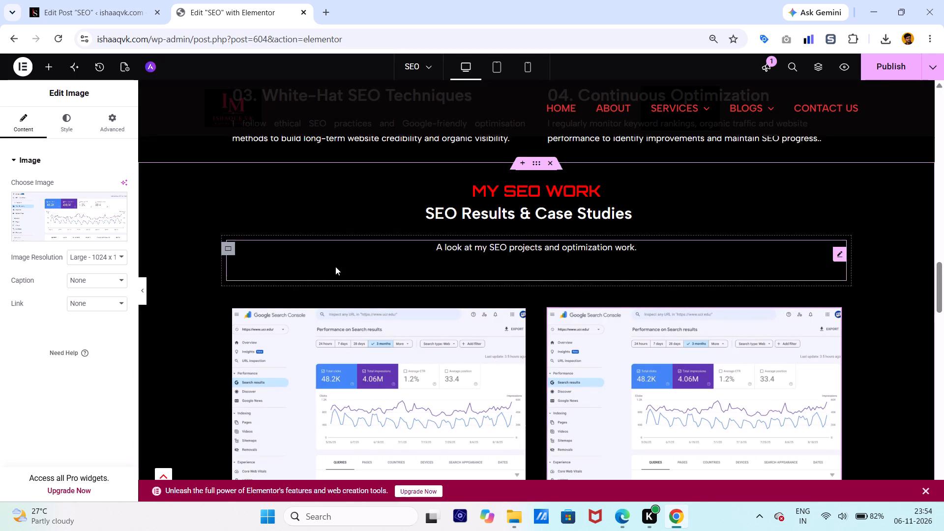
left_click(621, 397)
left_click(621, 397)
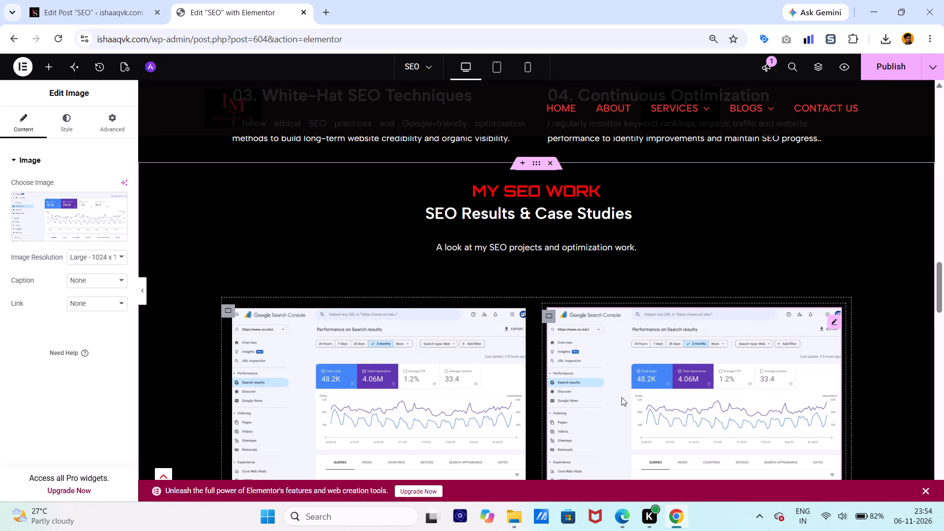
left_click(65, 234)
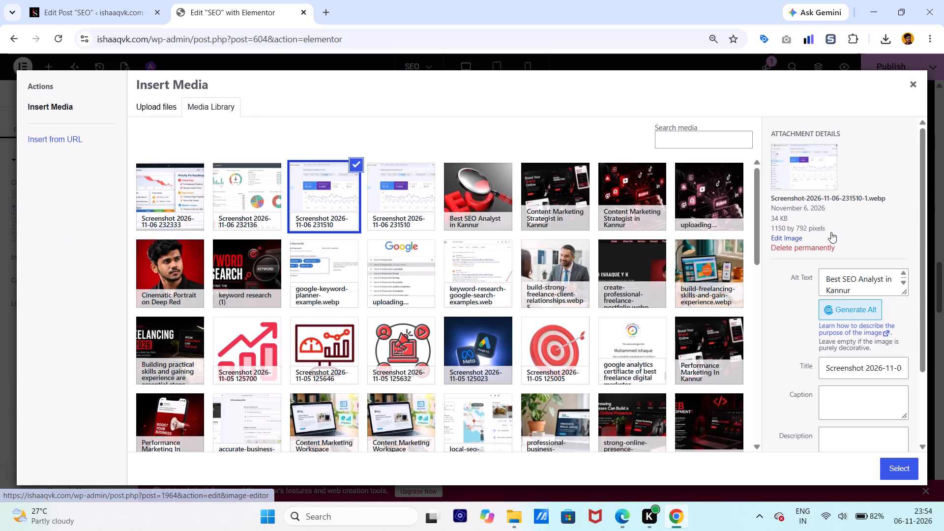
left_click(917, 83)
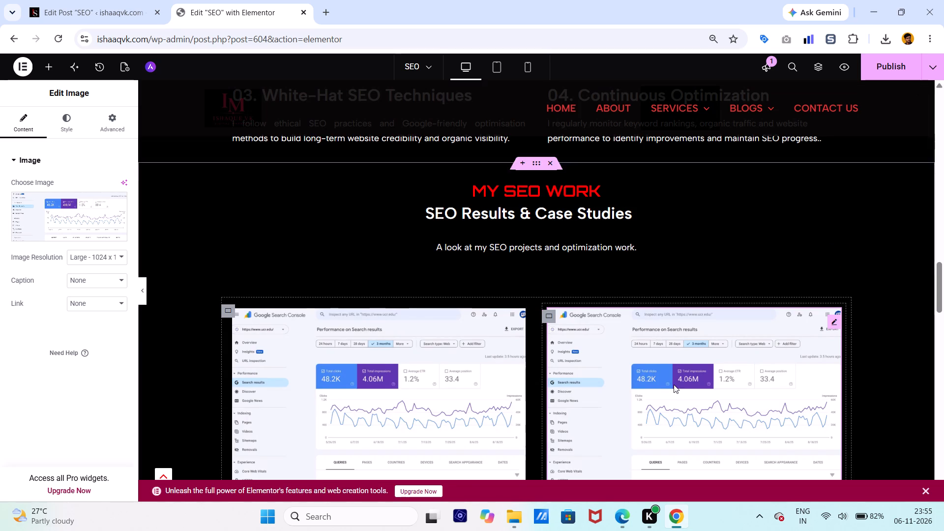
Check the media library alt text of the Organic Traffic dashboard image and the Priority Fix Roadmap image.
scroll(674, 384, "down", 3)
scroll(529, 410, "down", 2)
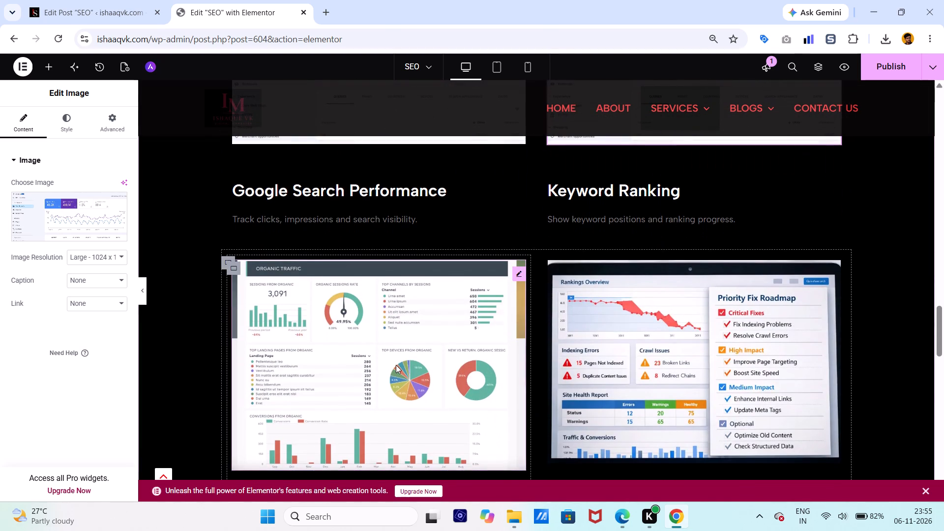
left_click(396, 365)
left_click(73, 229)
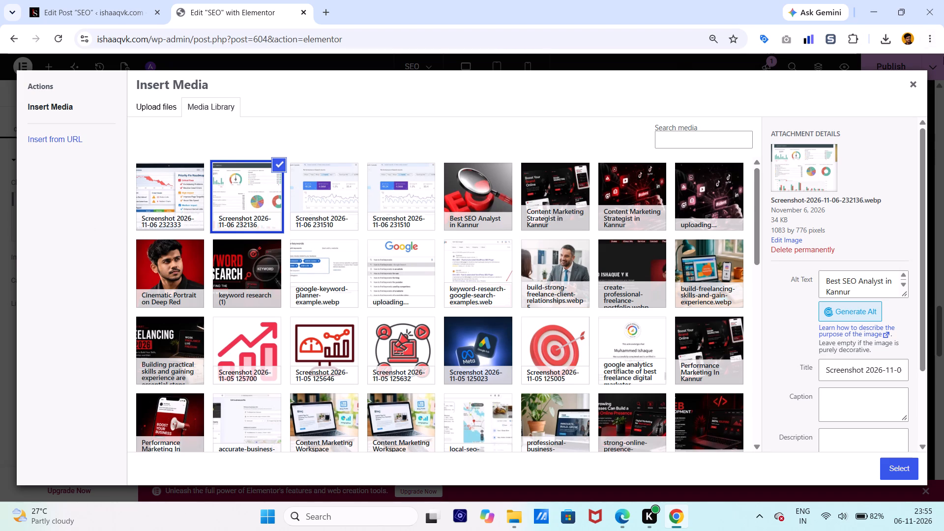
left_click(914, 80)
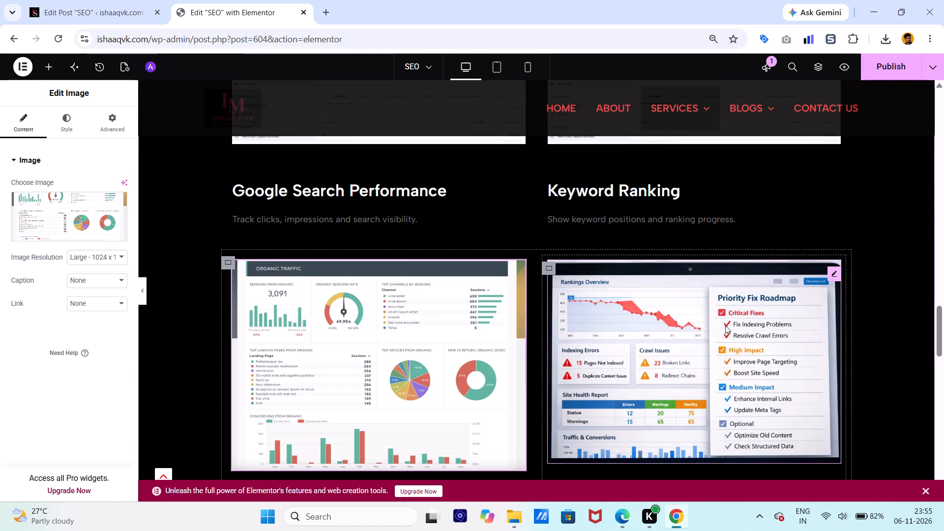
left_click(712, 351)
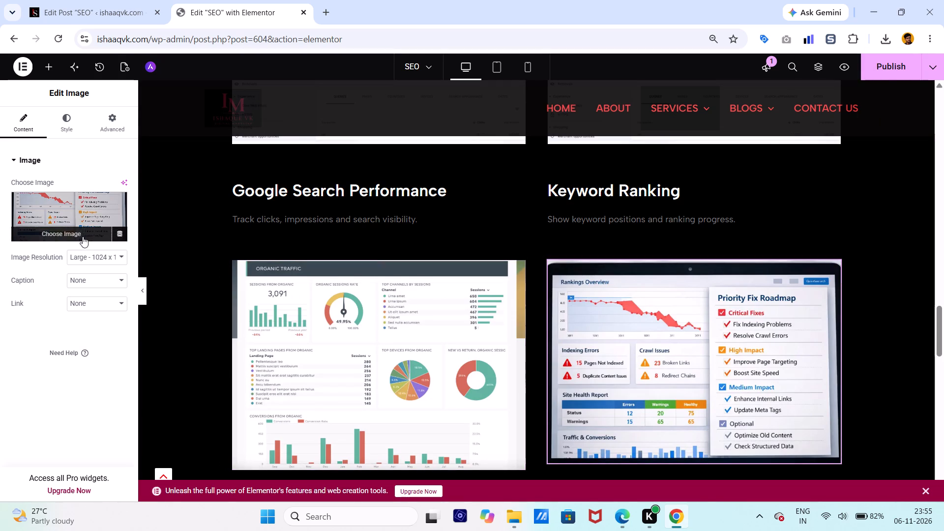
left_click(82, 232)
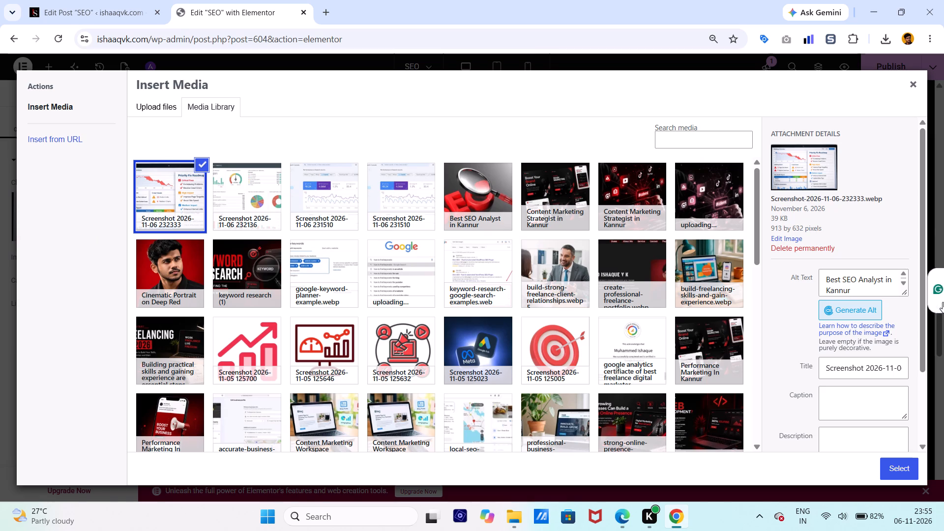
left_click(913, 82)
Look over the SEO Results & Case Studies images and the contact section that follows them.
scroll(848, 224, "up", 2)
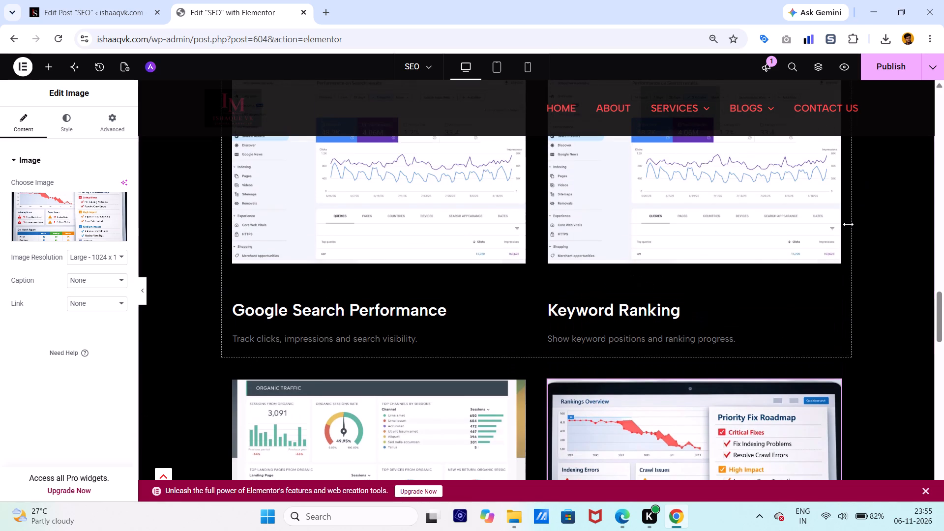
scroll(848, 224, "up", 1)
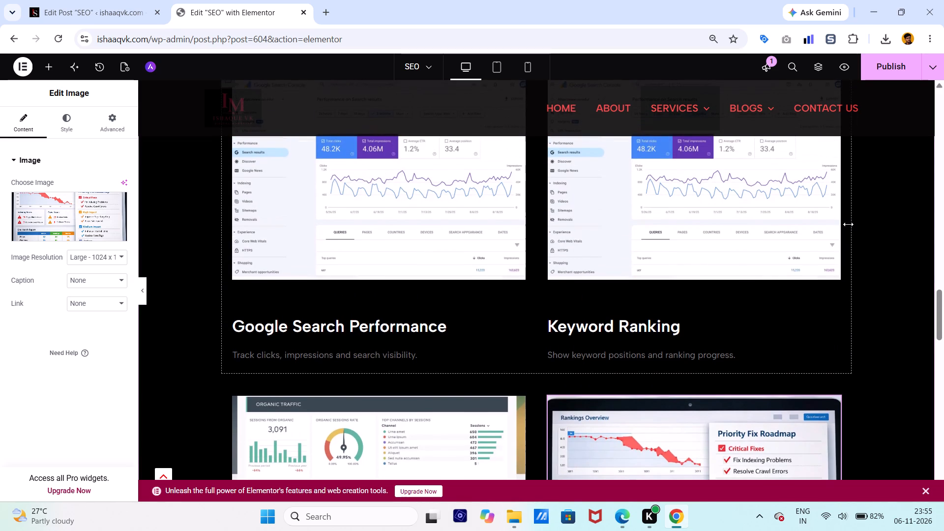
scroll(848, 224, "up", 2)
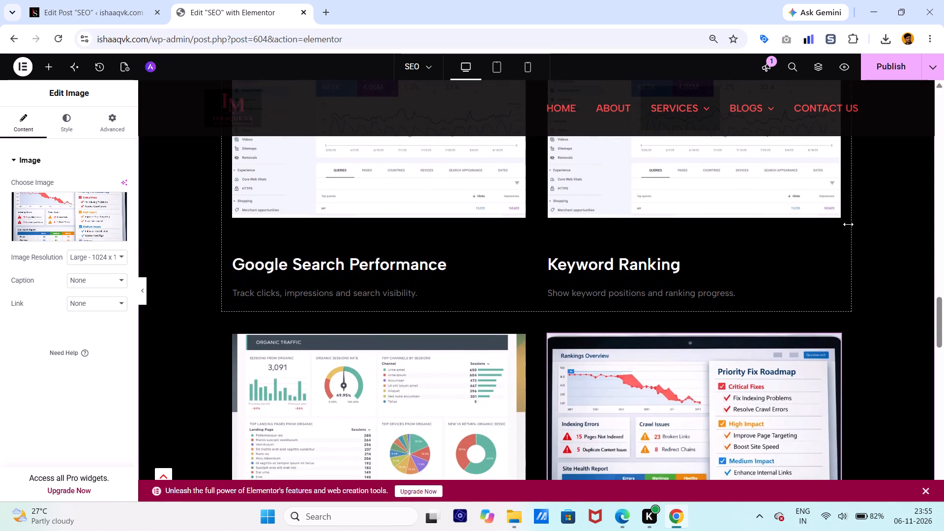
scroll(848, 224, "up", 1)
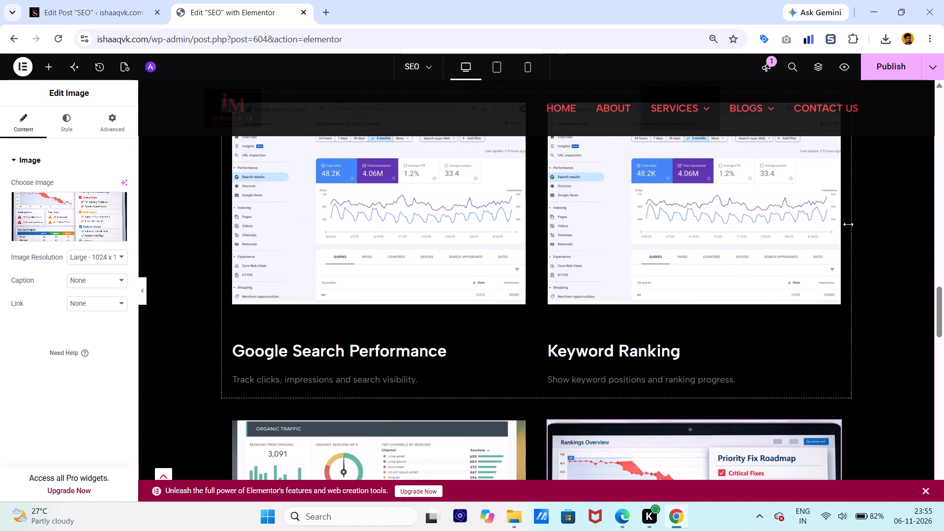
scroll(848, 224, "up", 2)
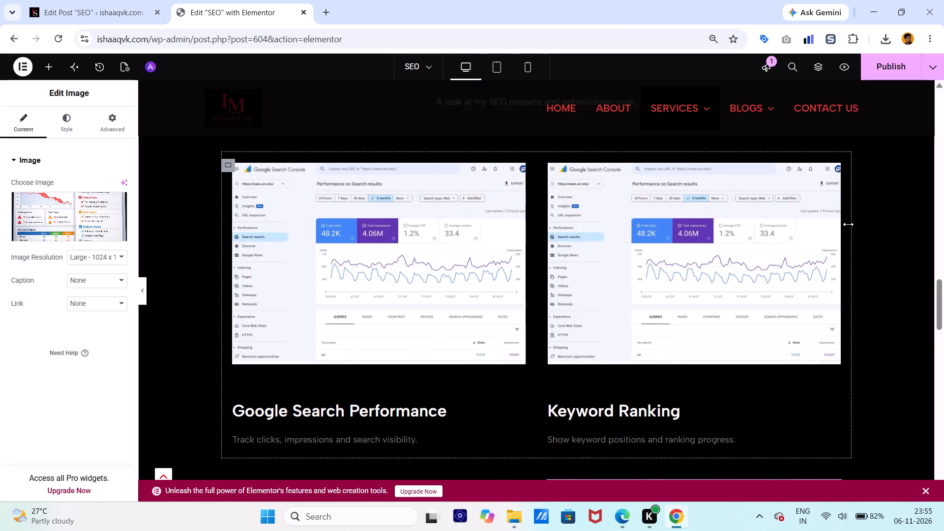
scroll(848, 224, "down", 6)
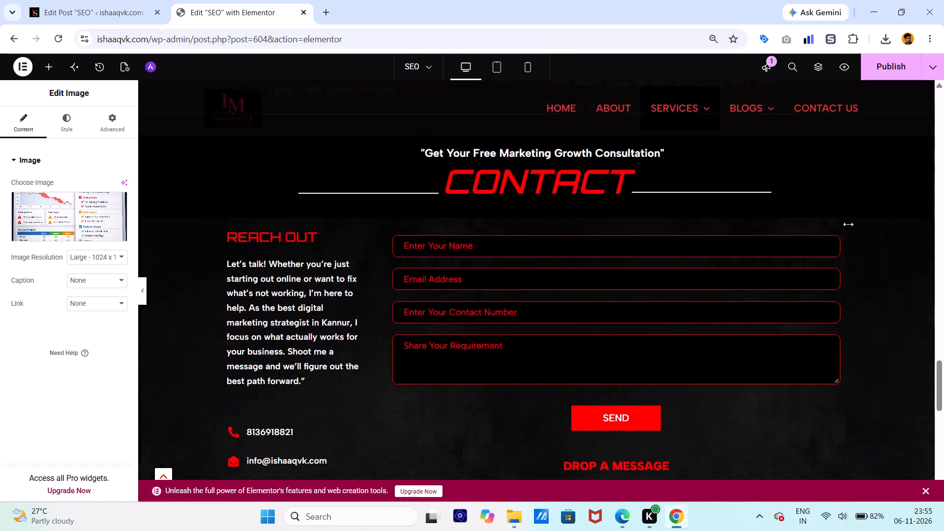
scroll(848, 224, "up", 7)
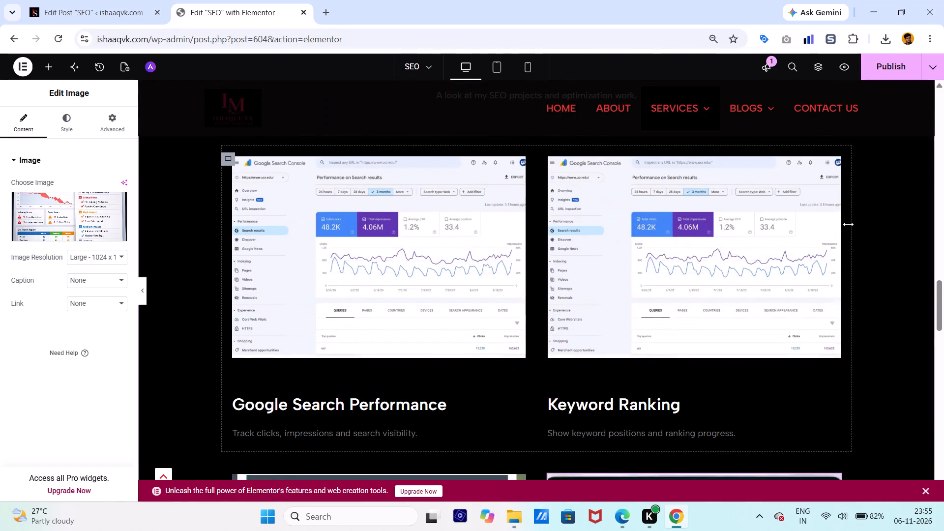
left_click(732, 266)
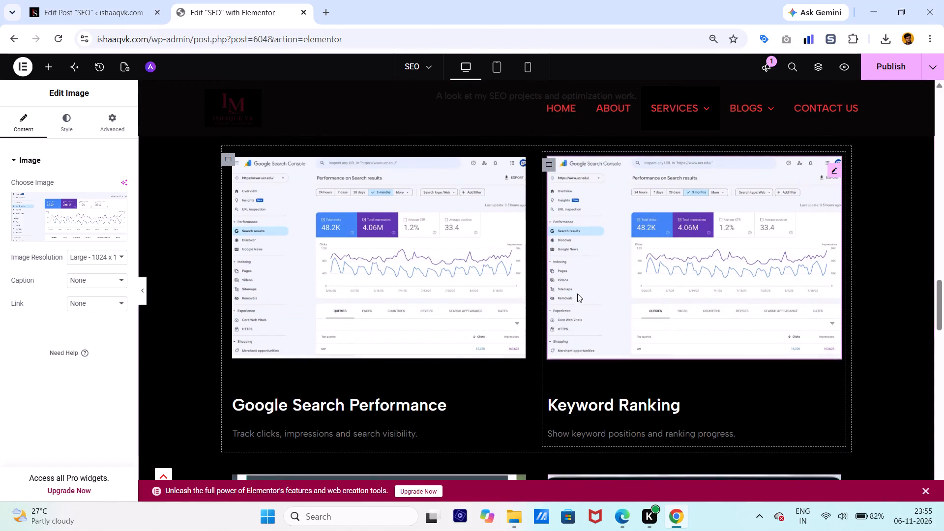
left_click(87, 231)
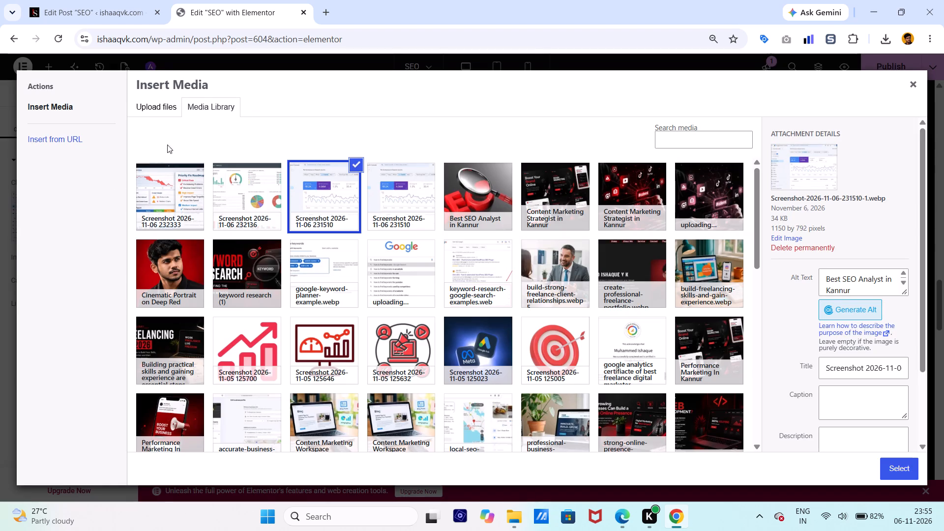
left_click_drag(159, 96, 161, 117)
left_click(161, 117)
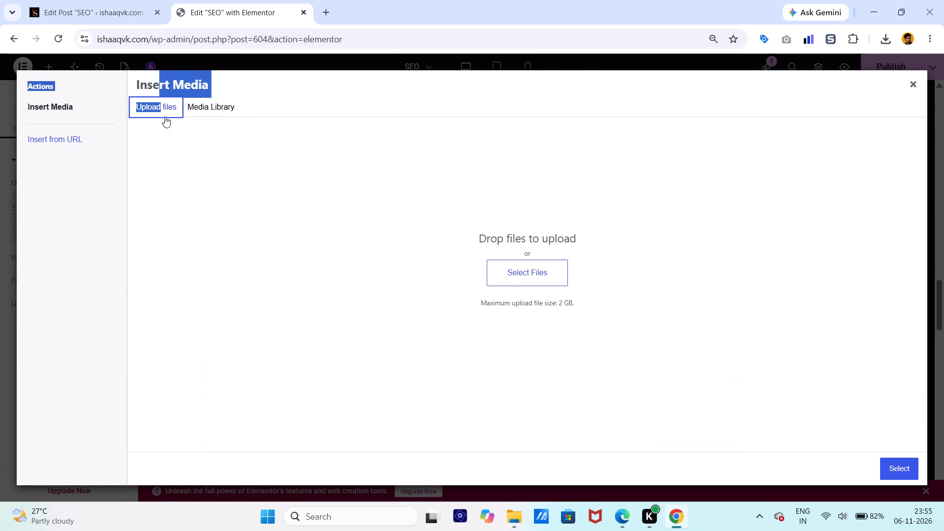
left_click(519, 279)
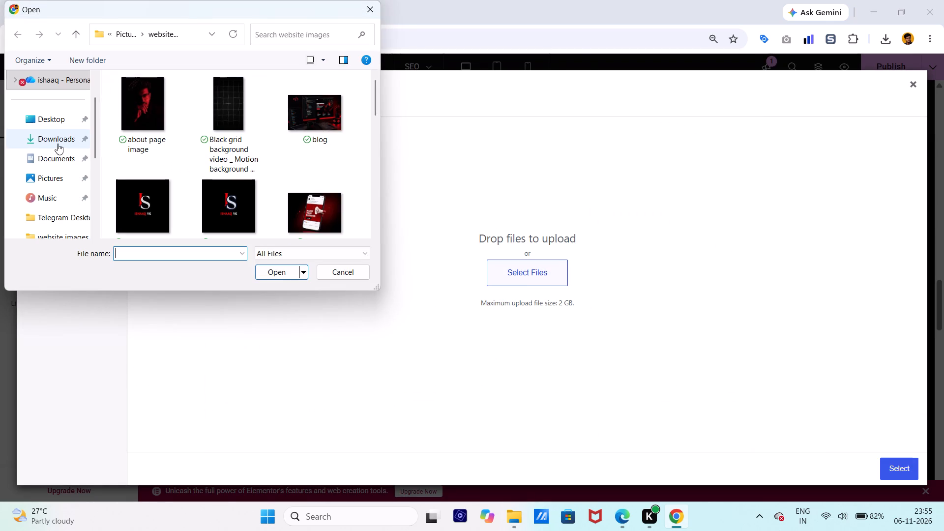
left_click(57, 143)
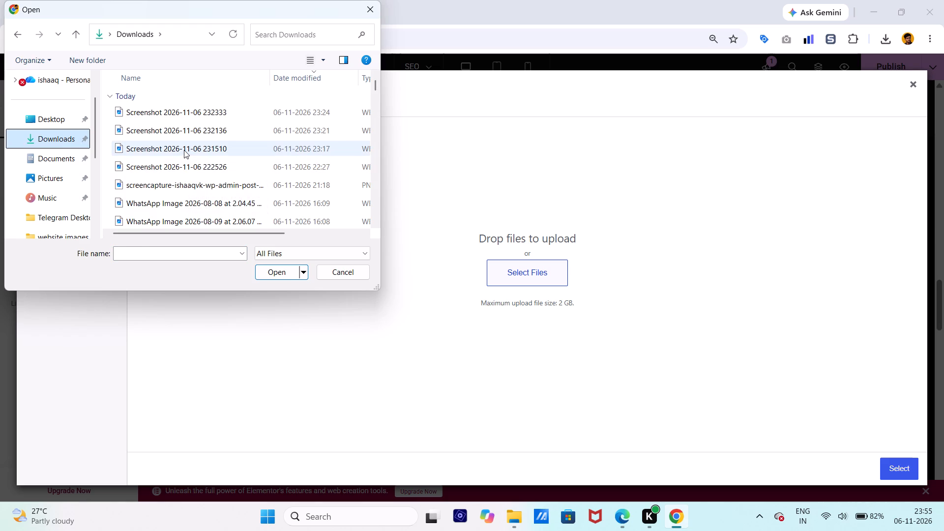
double_click(184, 150)
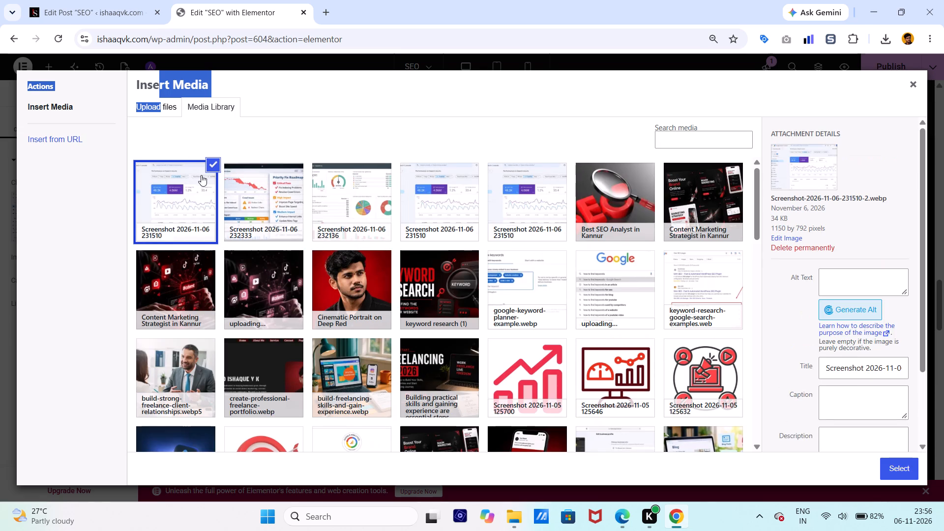
left_click(183, 104)
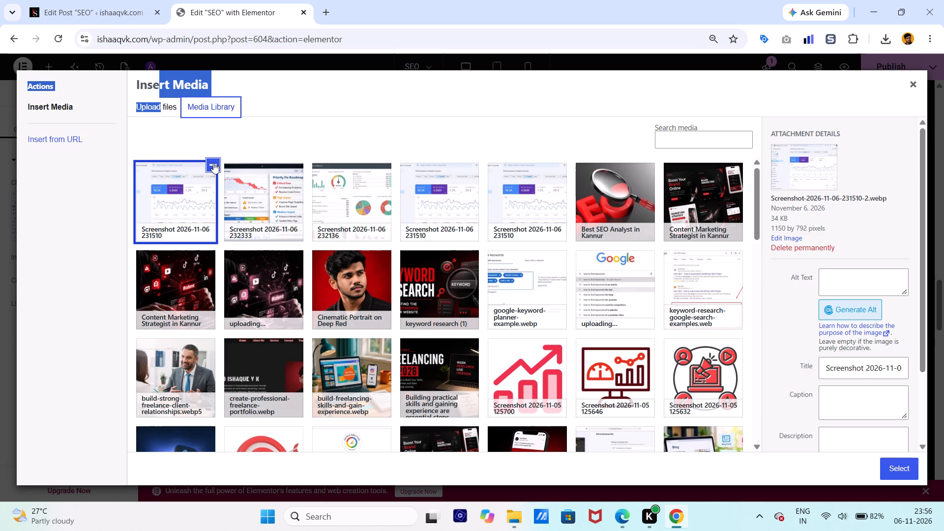
left_click(213, 163)
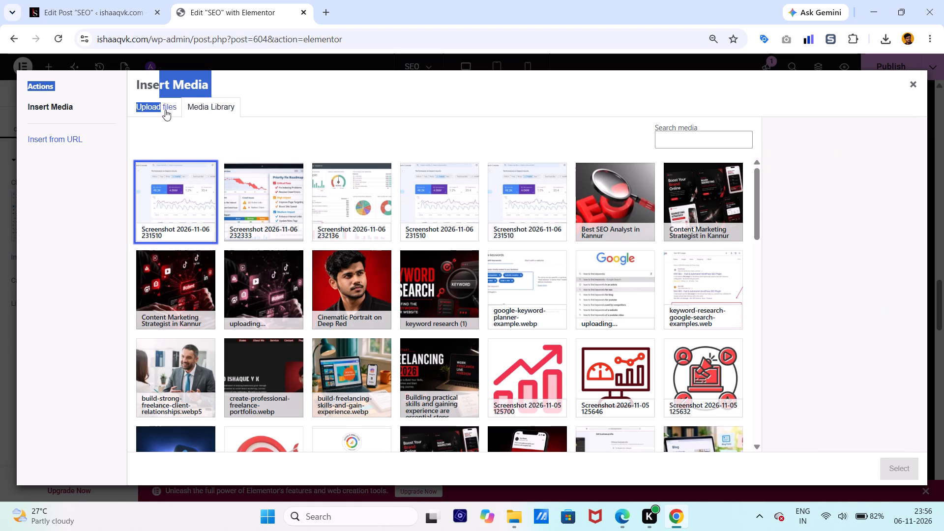
left_click(165, 110)
left_click(524, 277)
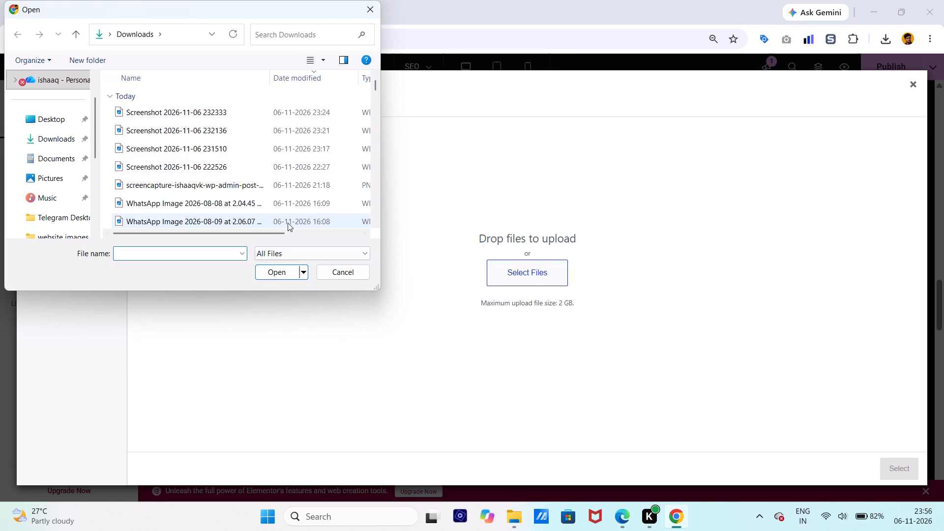
left_click(279, 135)
double_click(279, 135)
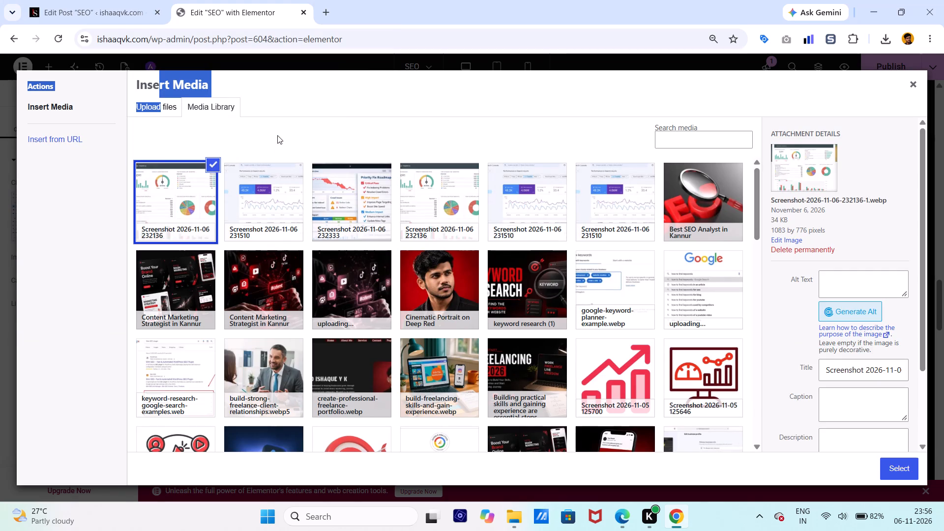
left_click(214, 165)
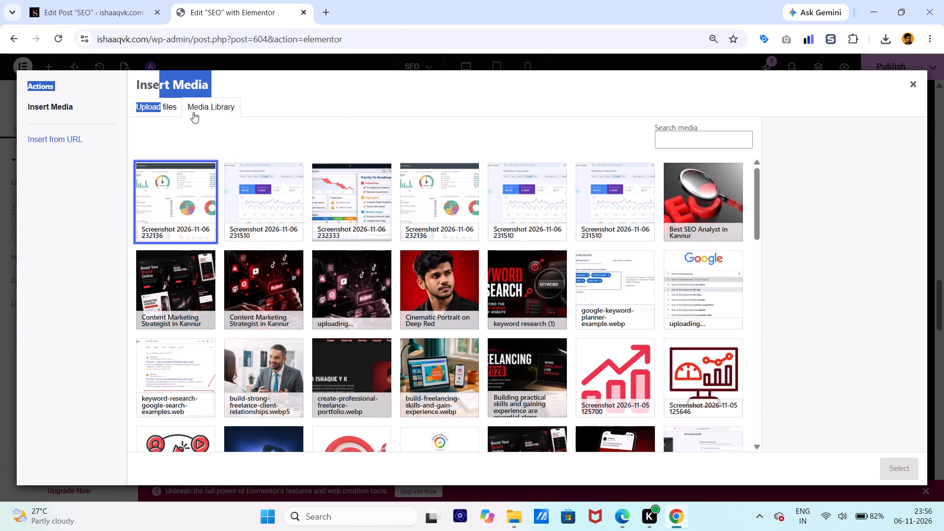
left_click(173, 108)
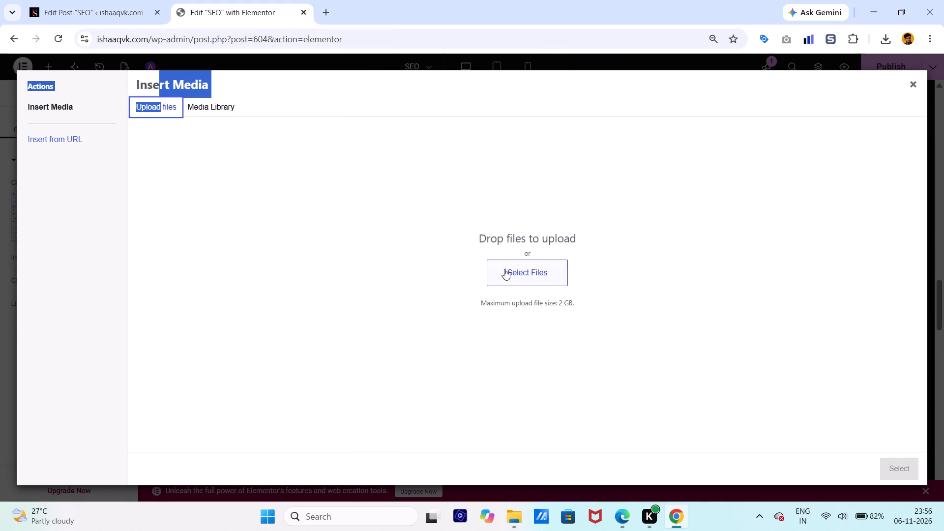
left_click(507, 271)
left_click(507, 271)
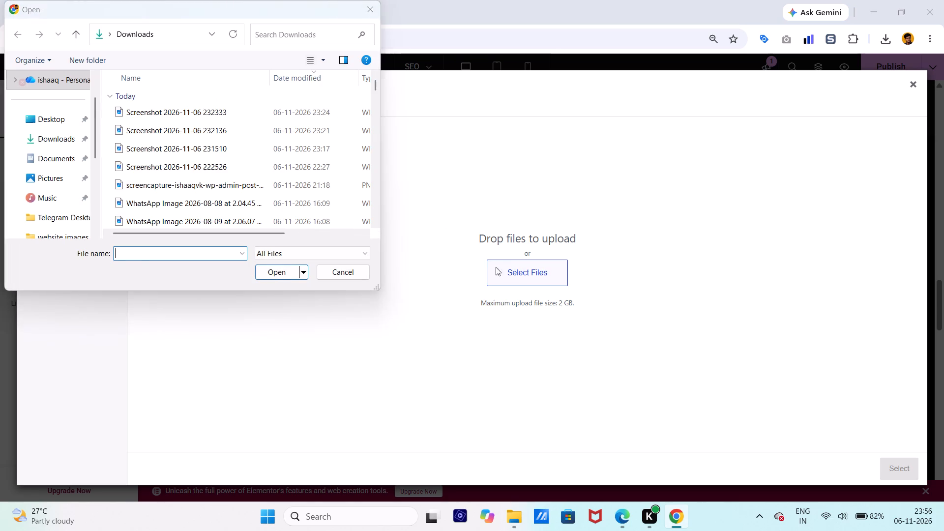
double_click(210, 170)
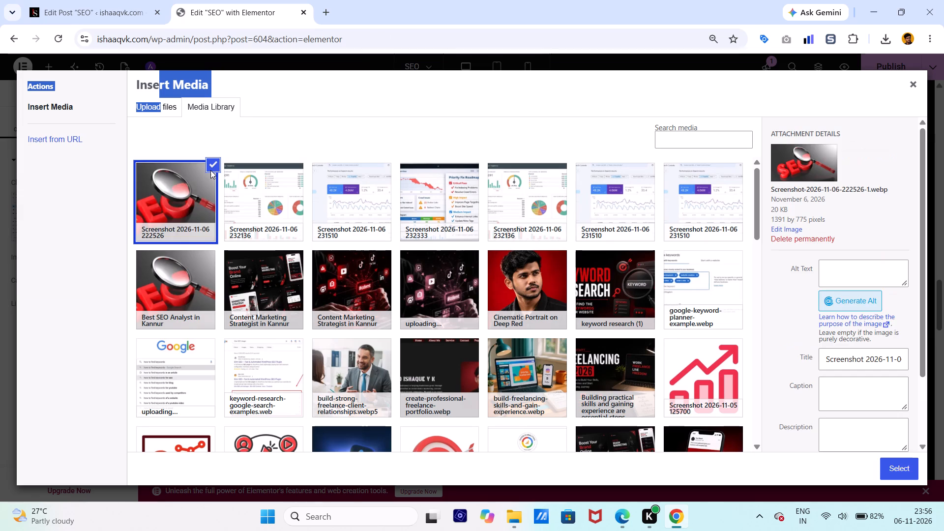
left_click(212, 168)
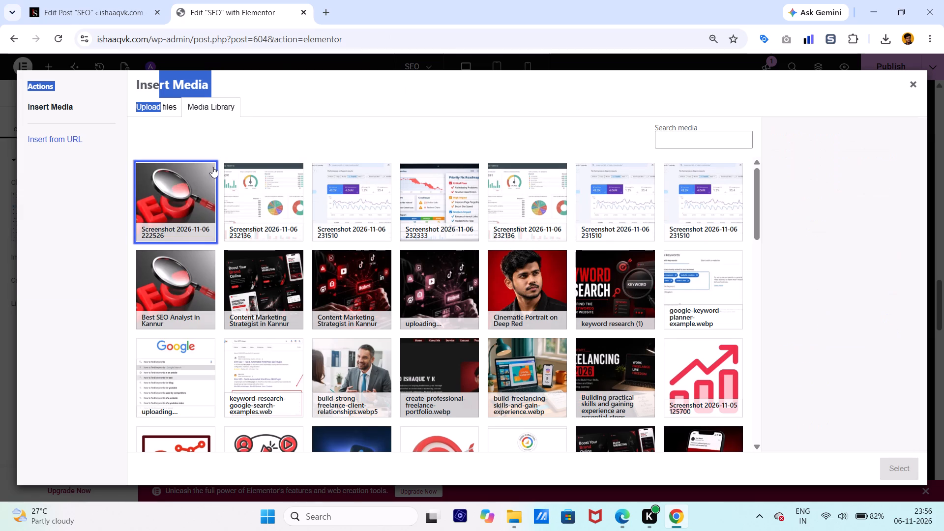
left_click(172, 106)
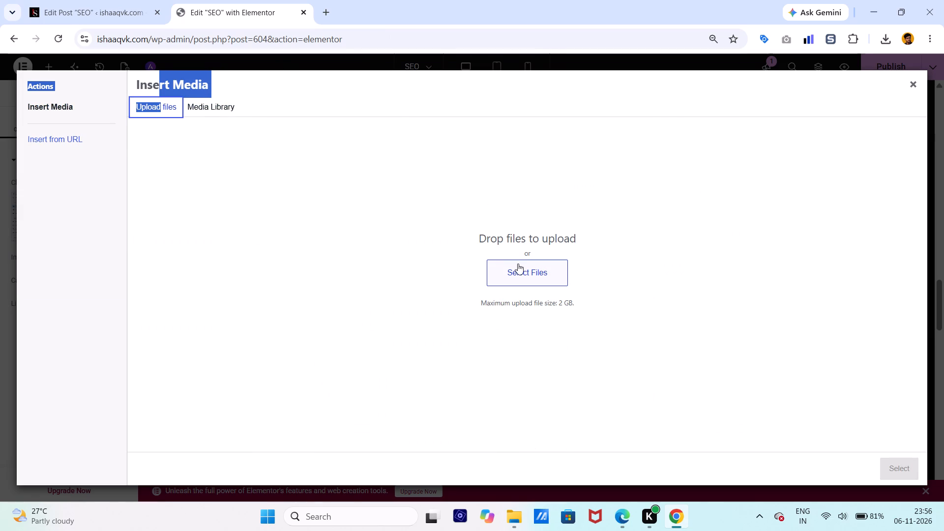
left_click(518, 264)
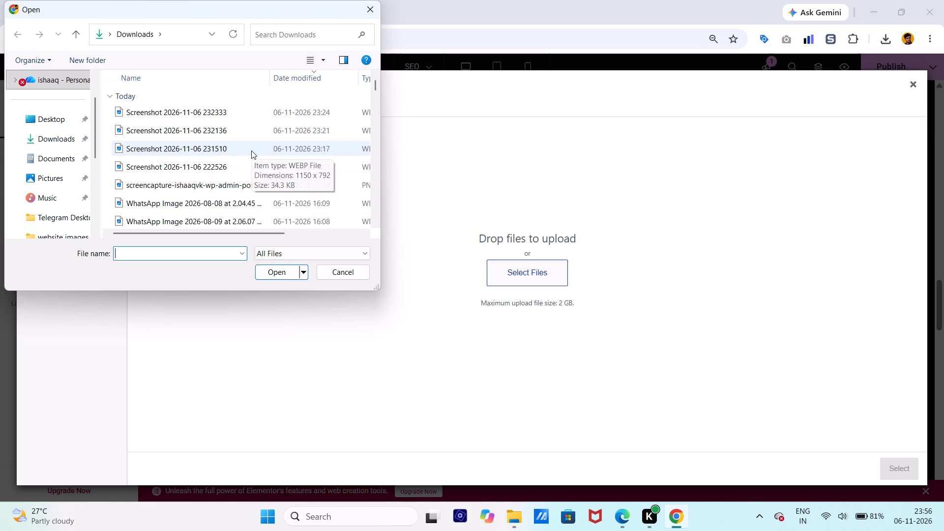
double_click(272, 108)
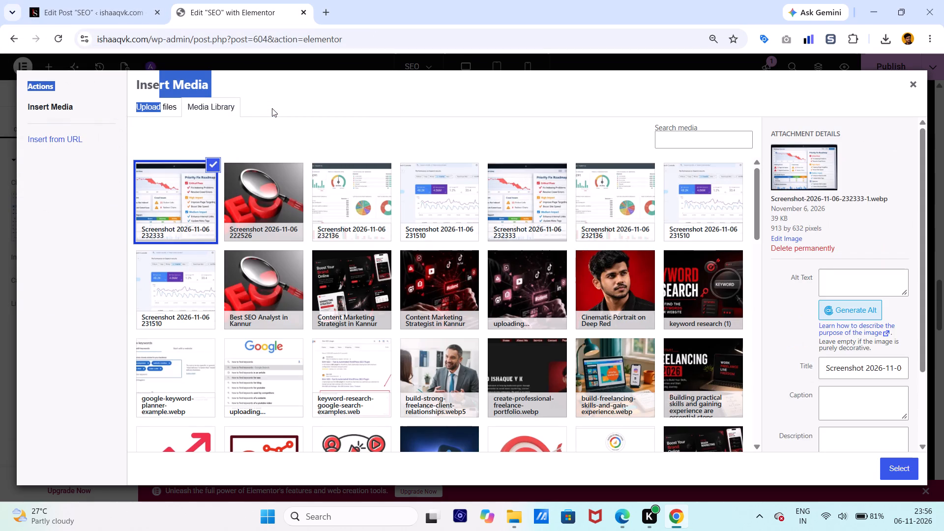
left_click(911, 88)
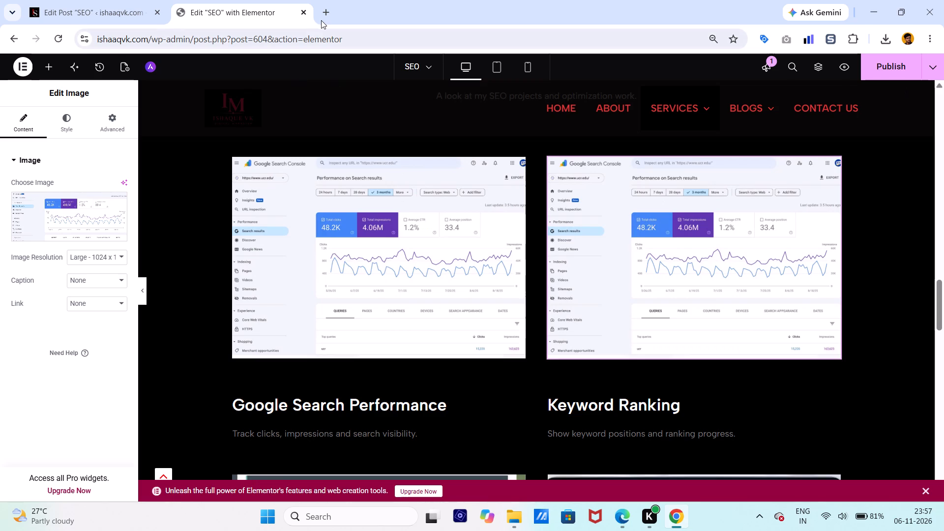
Examine the SEO page's sections in the Elementor editor, from the service descriptions to the case-study images and contact form.
left_click(327, 17)
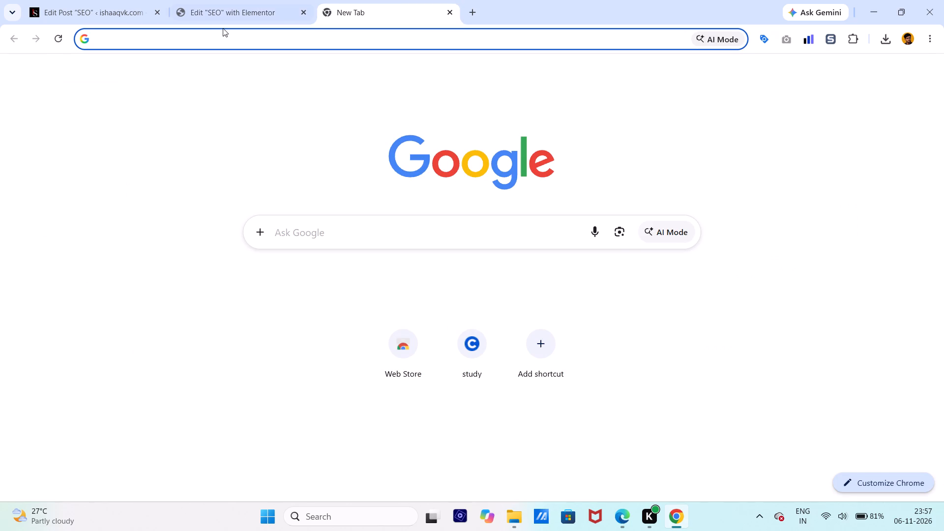
left_click(230, 17)
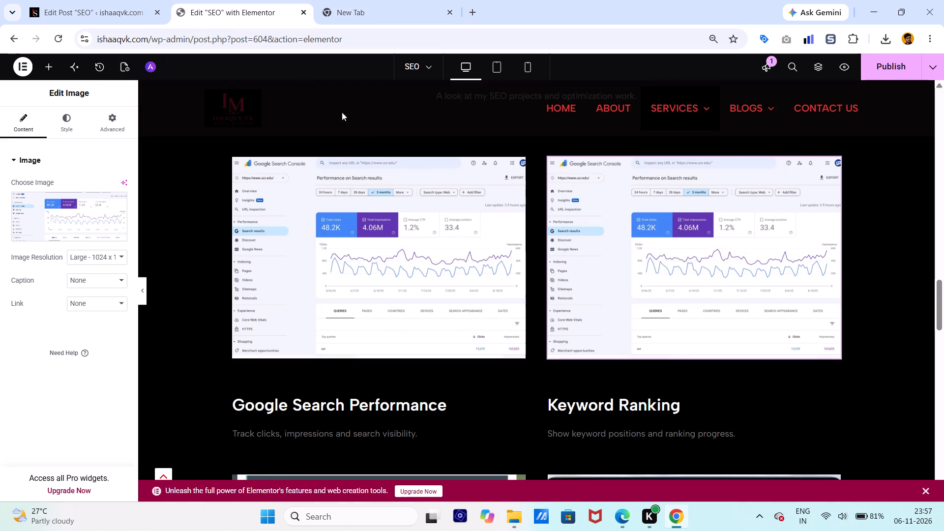
scroll(543, 210, "up", 5)
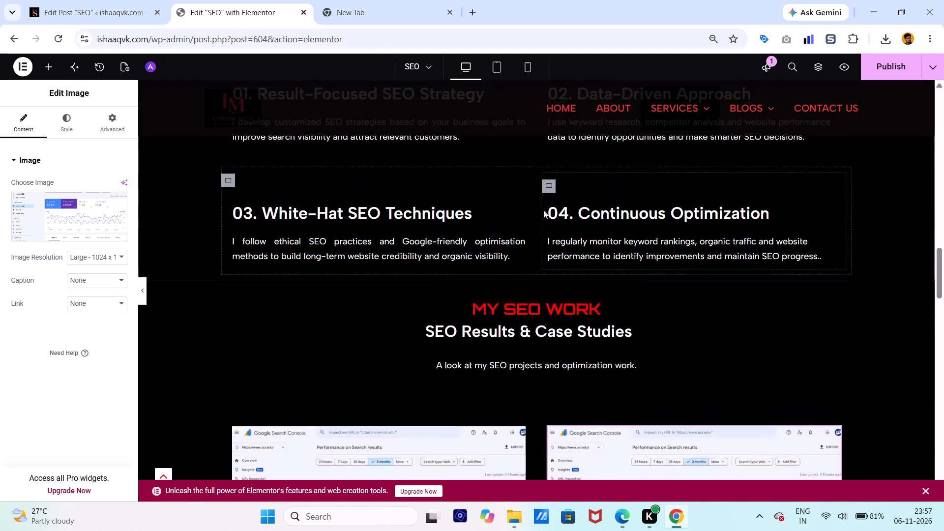
scroll(543, 210, "up", 6)
scroll(543, 210, "down", 4)
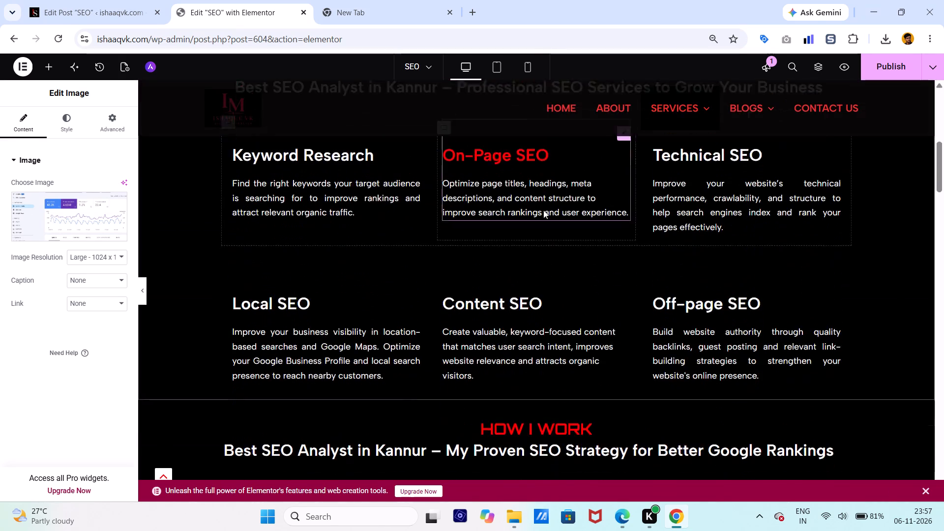
scroll(543, 210, "down", 6)
scroll(543, 210, "up", 1)
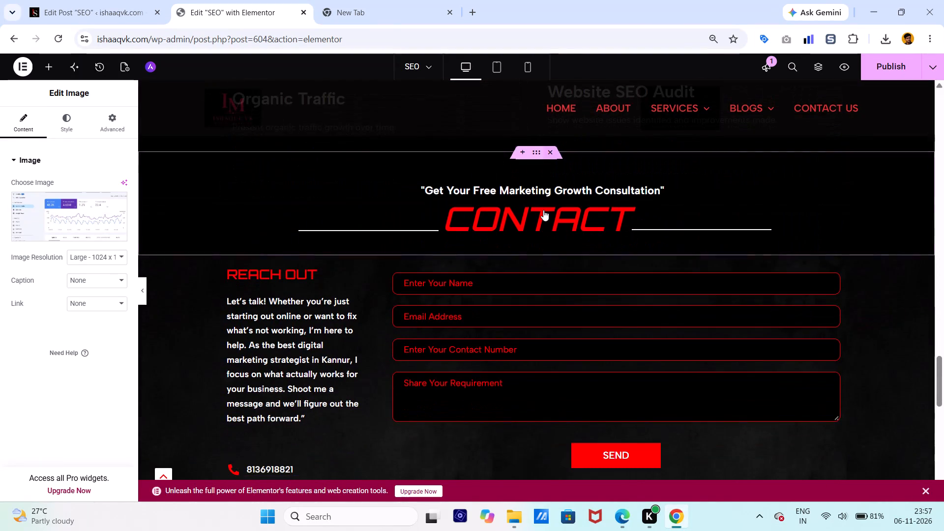
scroll(543, 210, "up", 10)
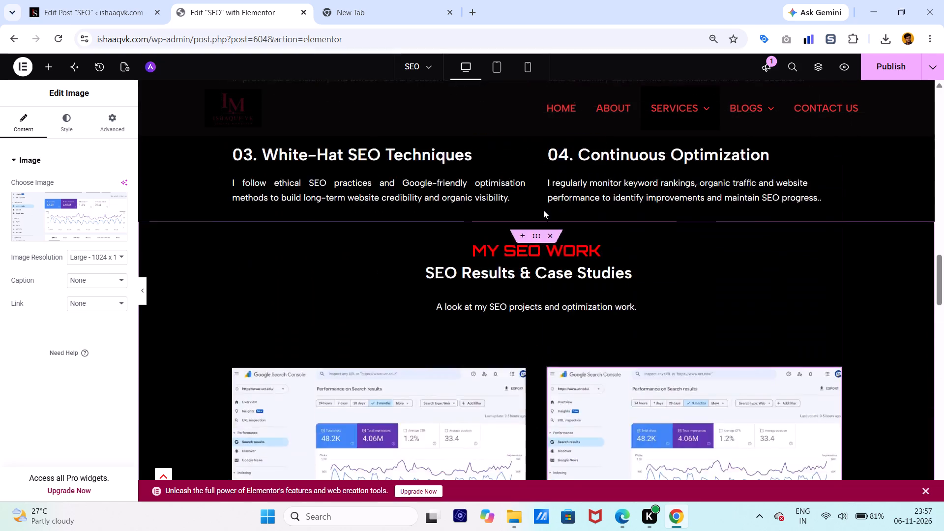
scroll(543, 210, "down", 1)
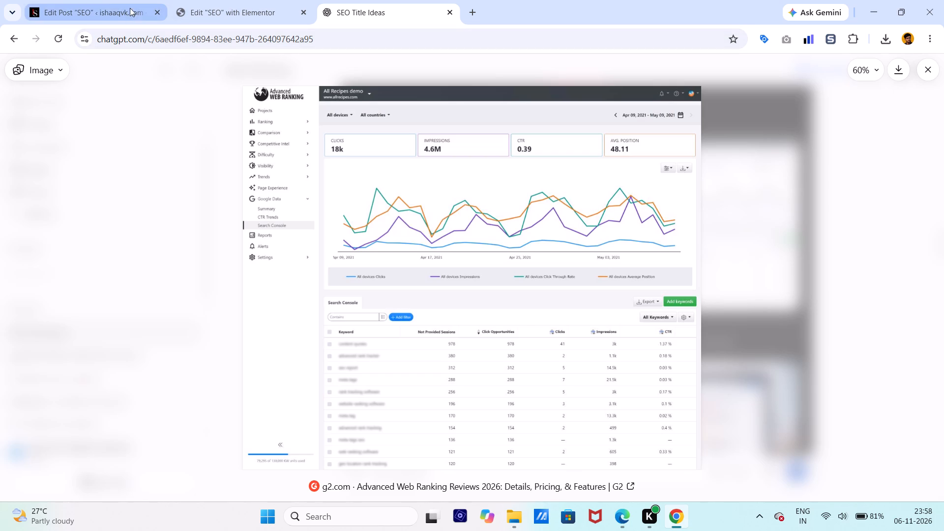
Compare the SEO Results & Case Studies images in the Elementor editor with the Advanced Web Ranking image in ChatGPT.
left_click(204, 13)
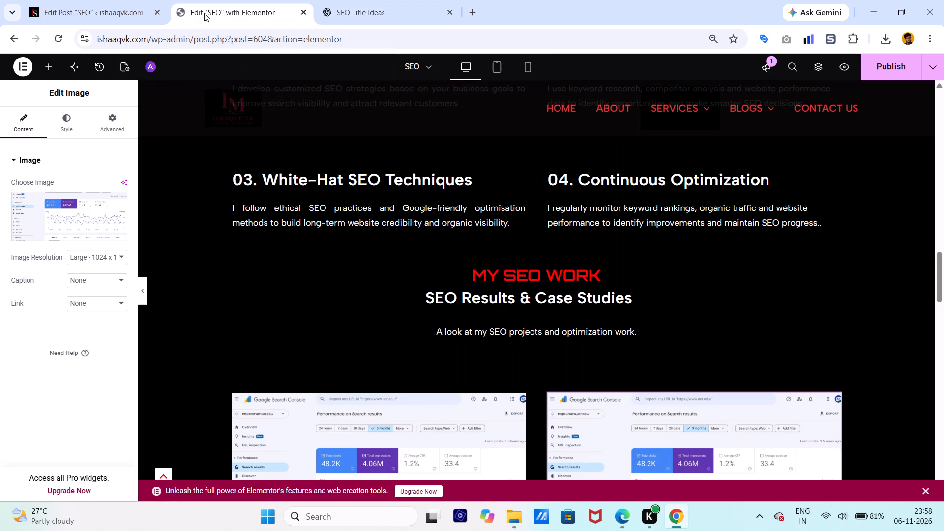
scroll(393, 269, "down", 5)
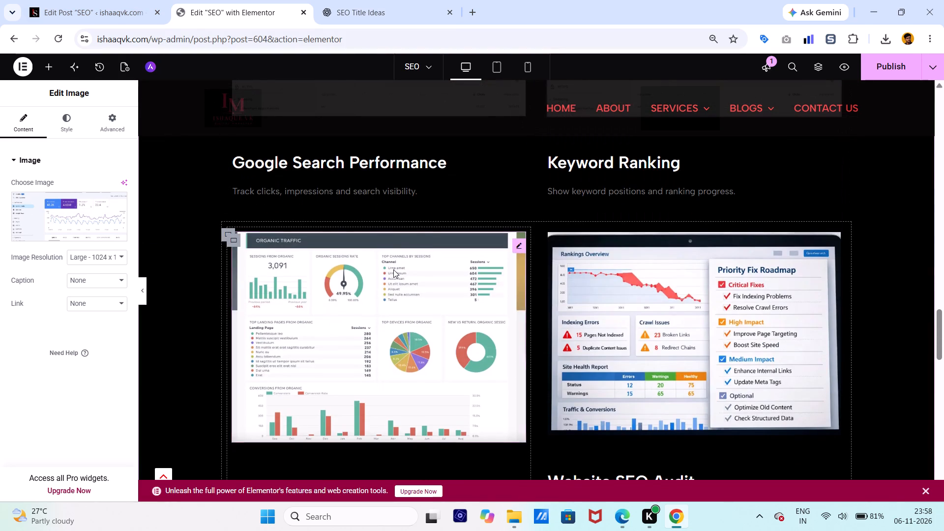
scroll(393, 269, "up", 2)
left_click(366, 13)
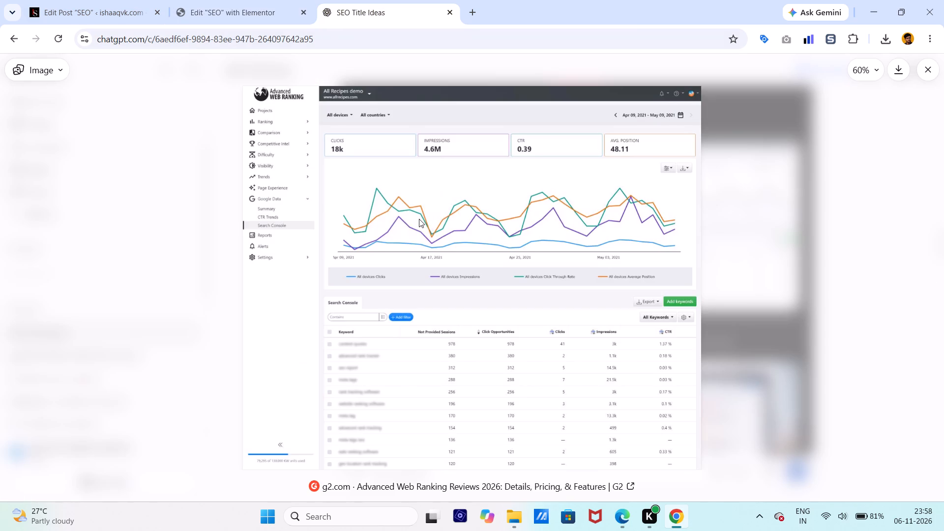
key("shift+super+s")
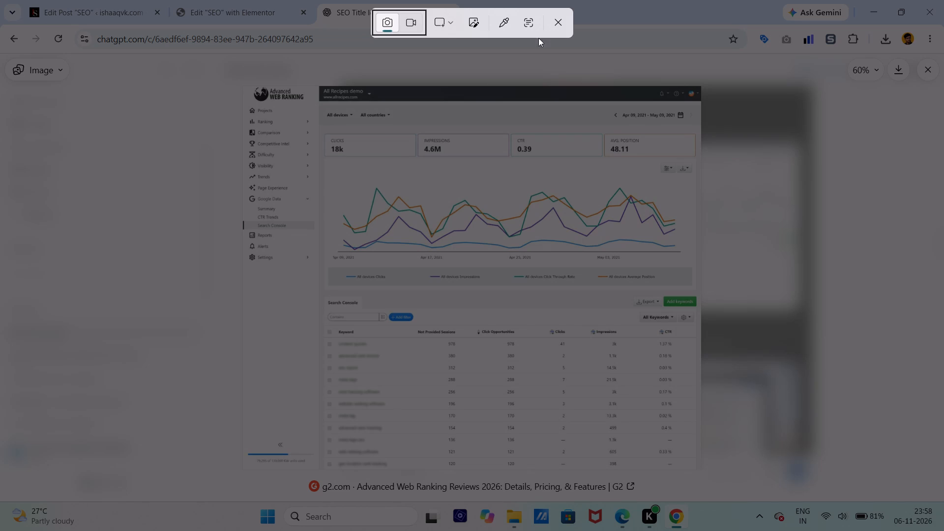
left_click(559, 24)
left_click(468, 12)
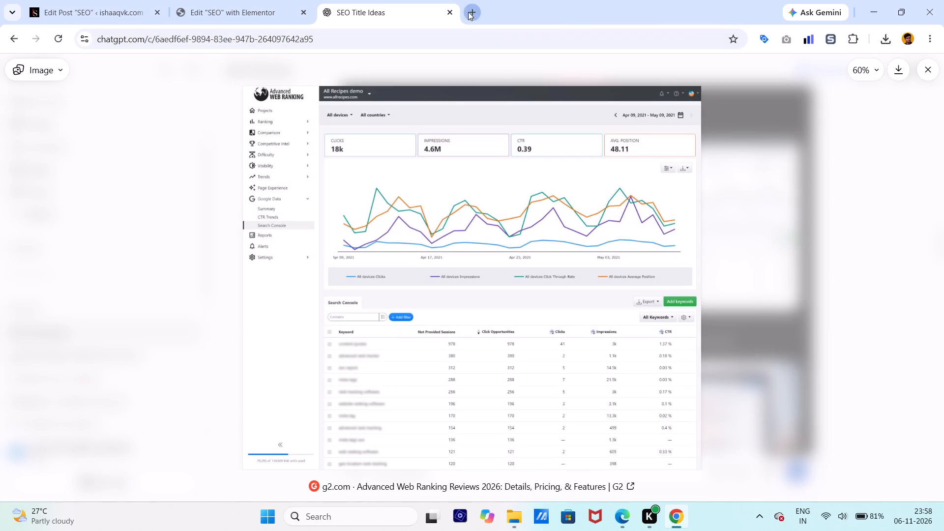
type("sq")
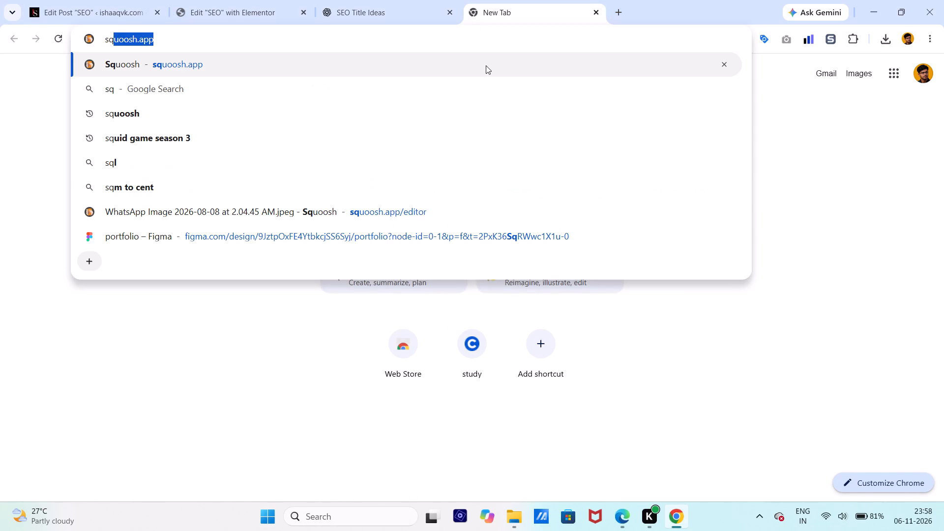
left_click(486, 67)
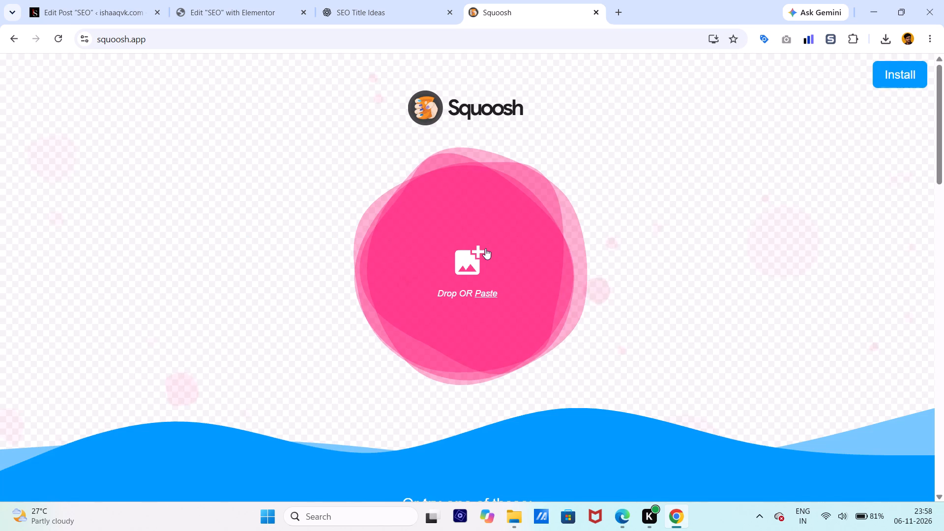
left_click(484, 249)
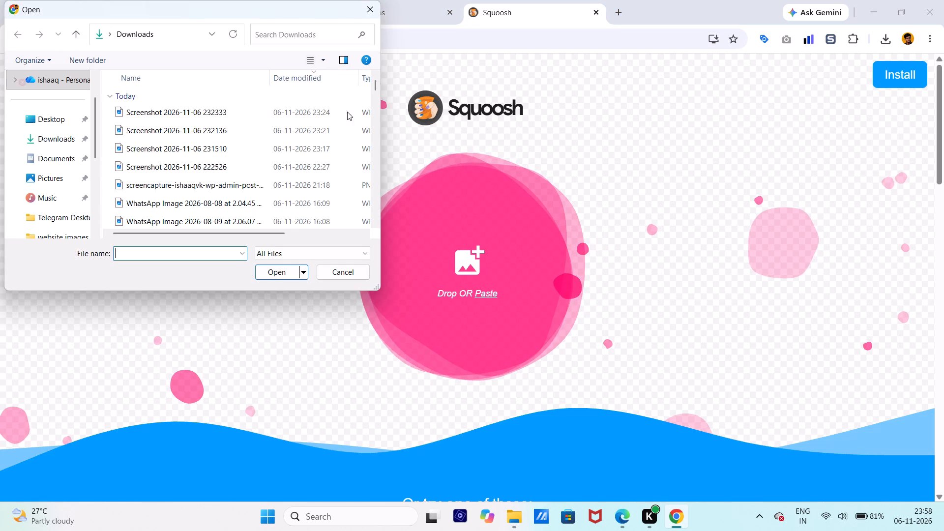
scroll(59, 188, "down", 1)
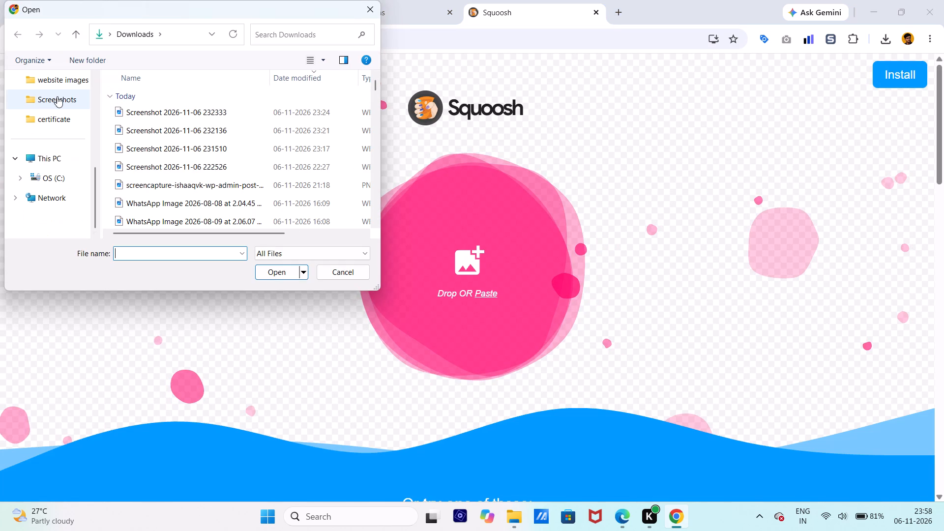
left_click(58, 95)
scroll(243, 180, "down", 3)
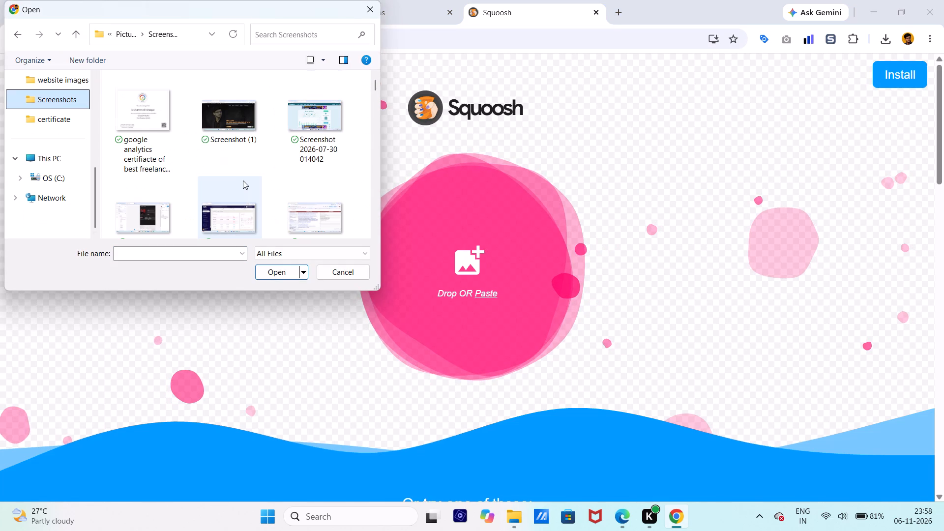
scroll(243, 180, "down", 18)
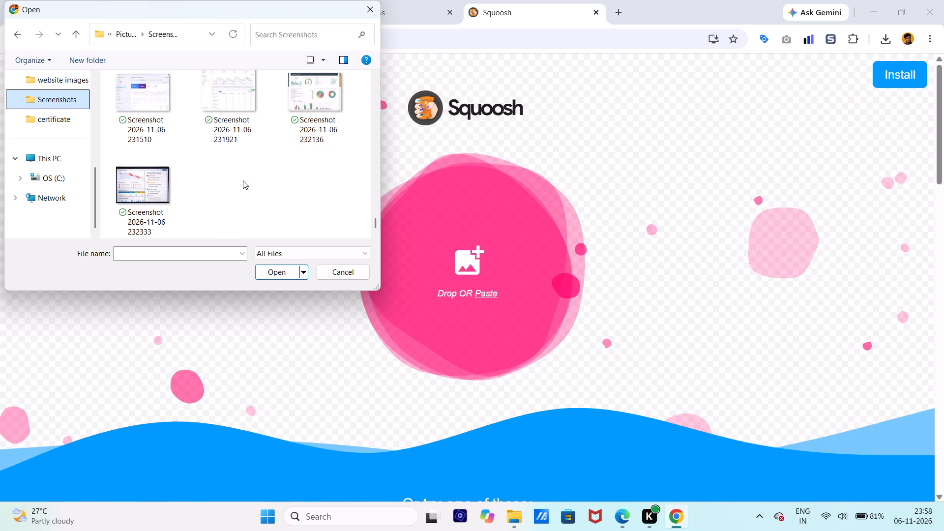
left_click(239, 119)
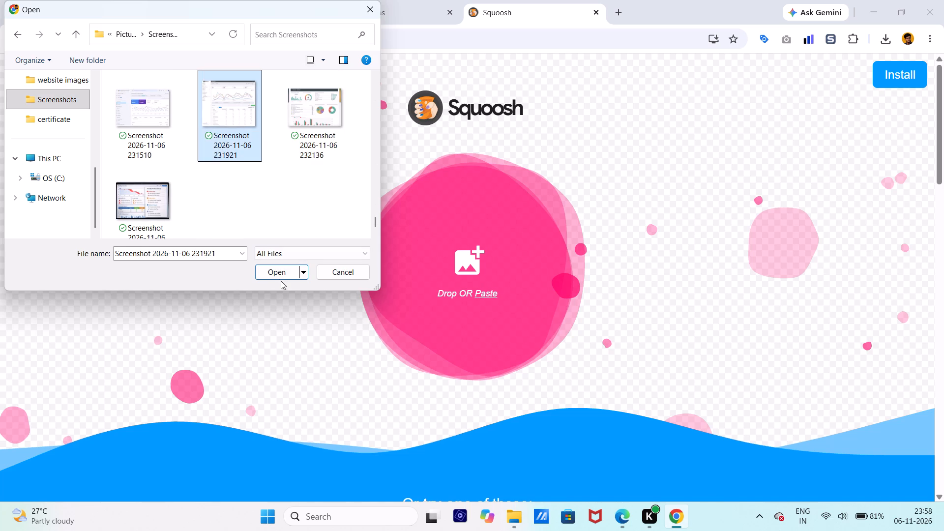
left_click(276, 268)
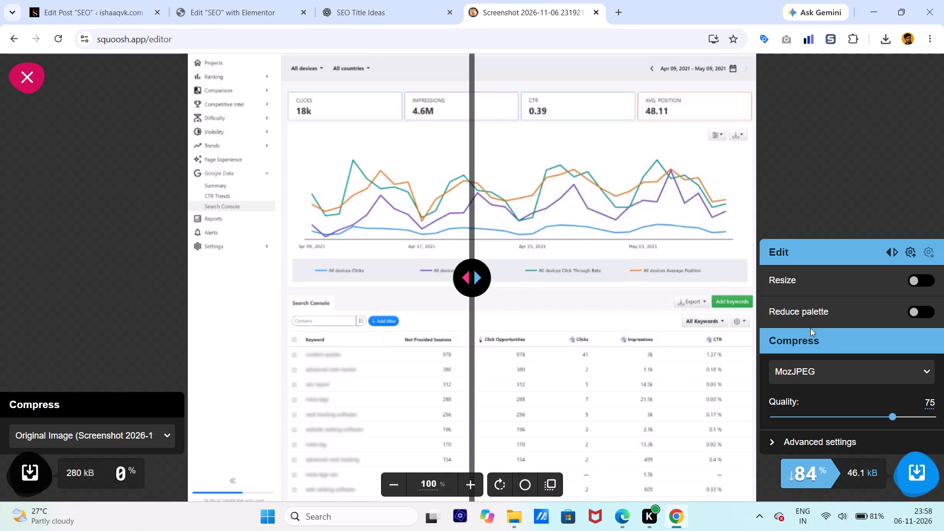
Set the screenshot's compression format to WebP and download the compressed image.
left_click(825, 364)
left_click(798, 343)
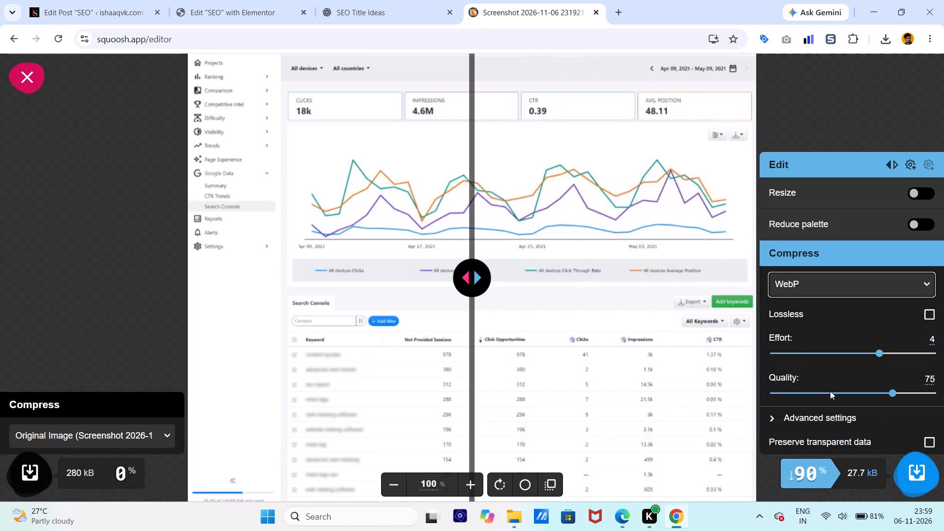
left_click(909, 468)
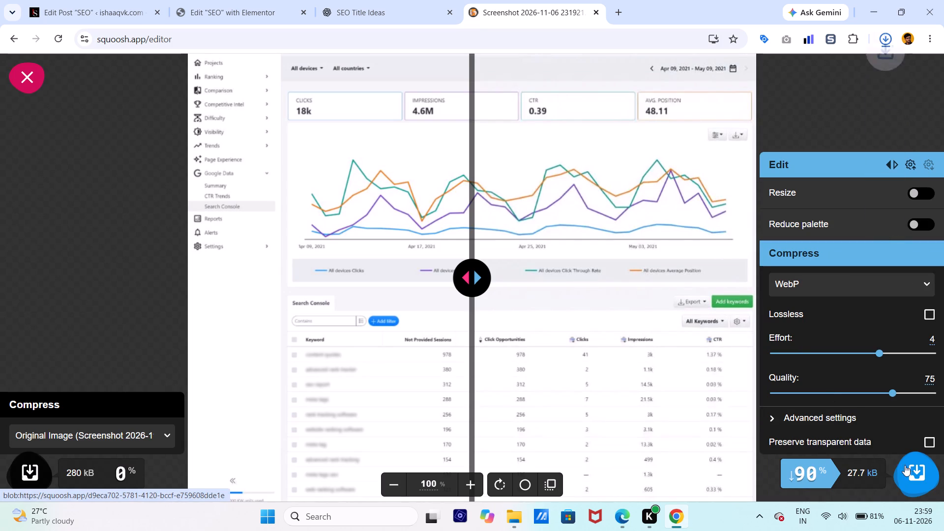
left_click(258, 24)
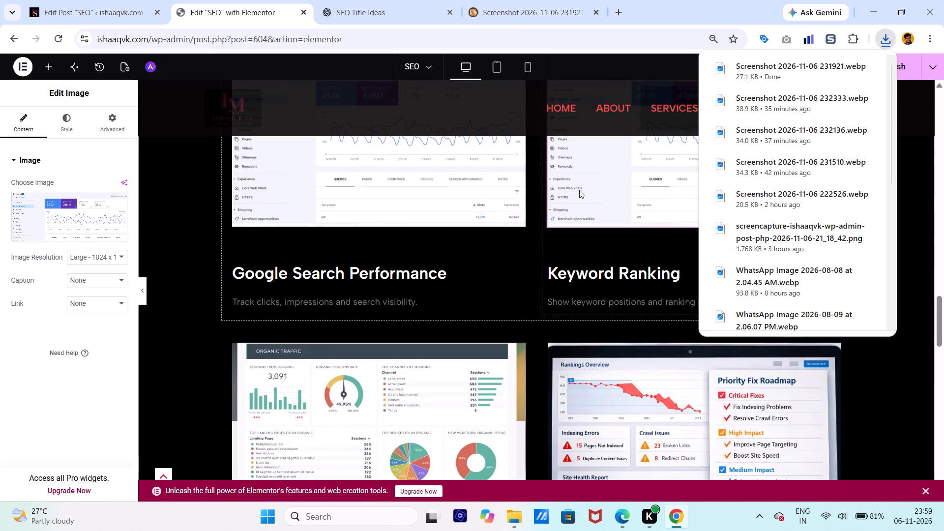
left_click(579, 190)
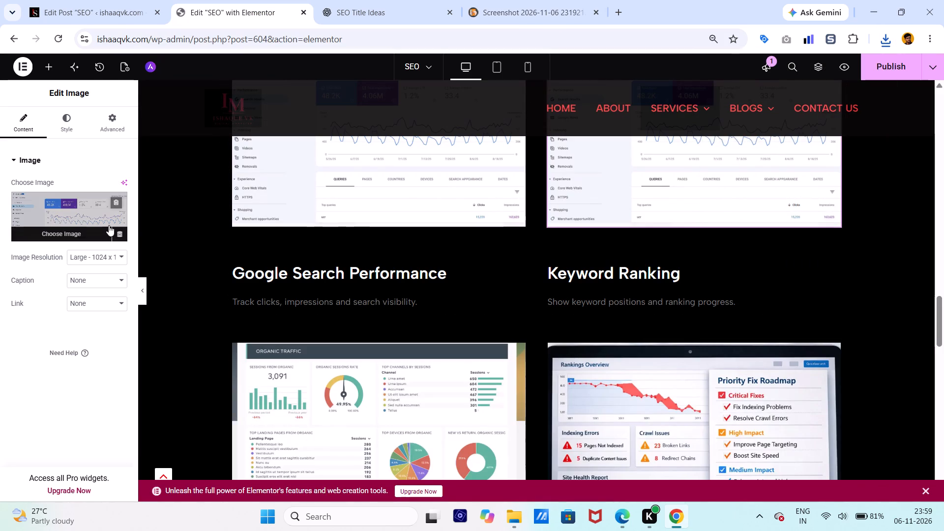
left_click(102, 232)
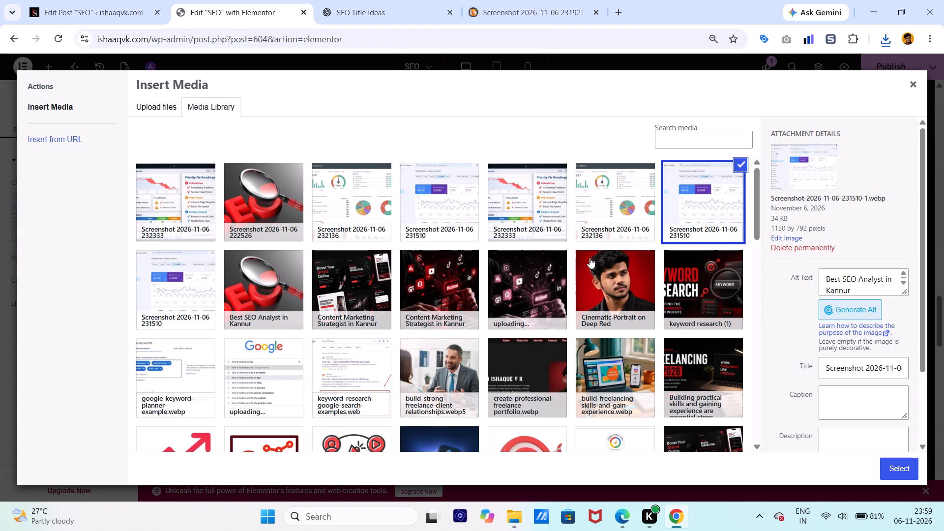
left_click(160, 102)
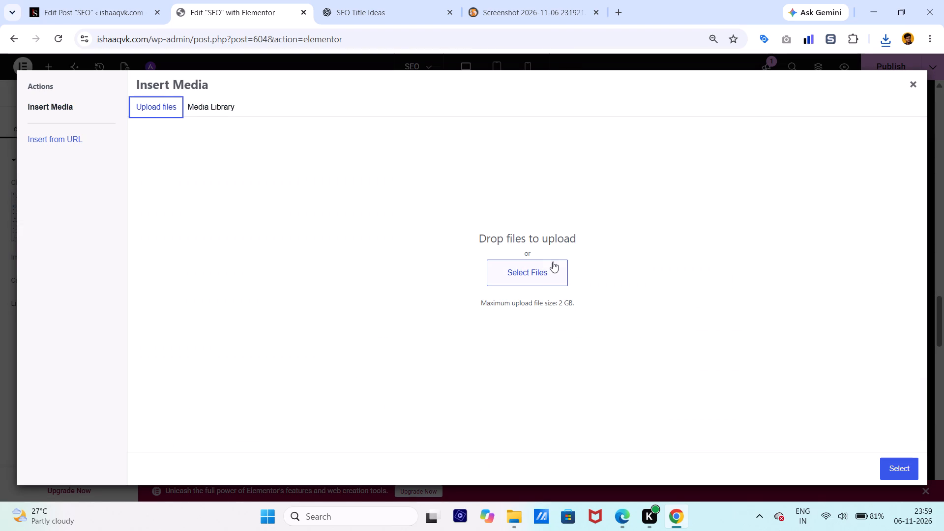
left_click(545, 270)
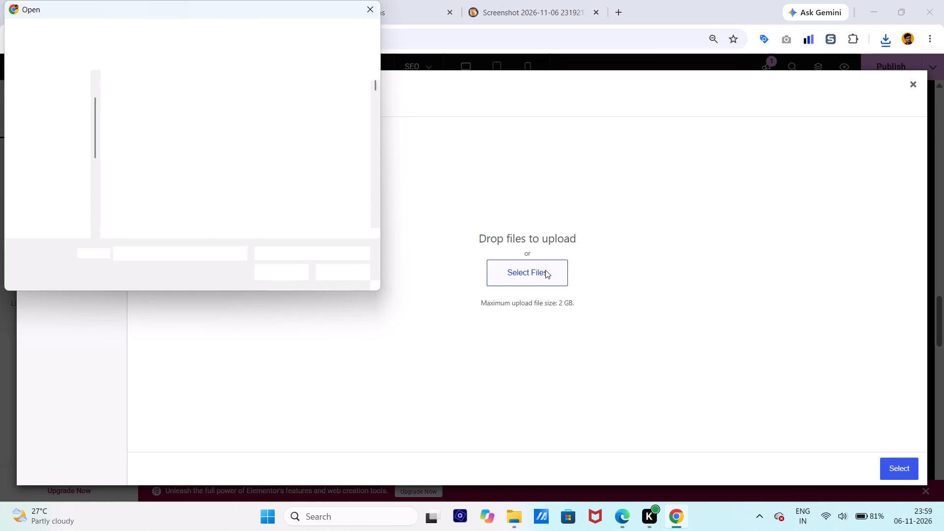
left_click(61, 137)
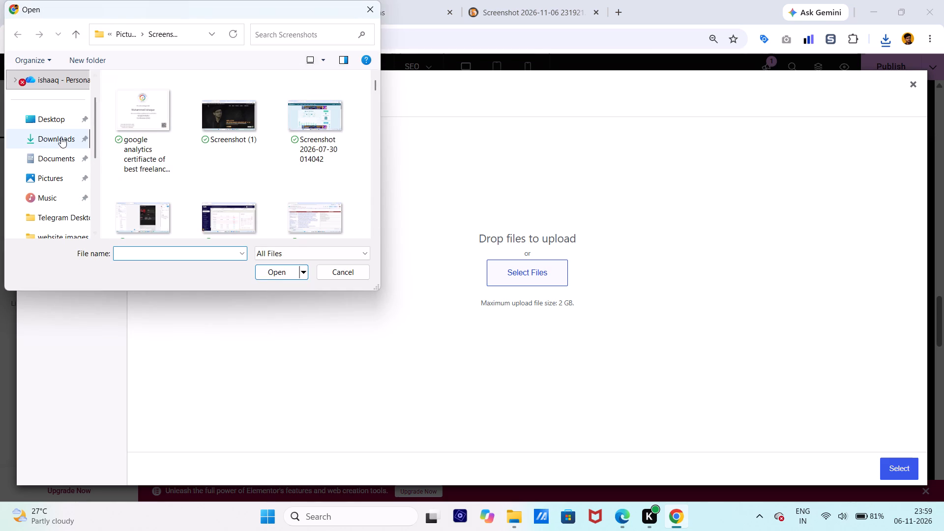
left_click(132, 111)
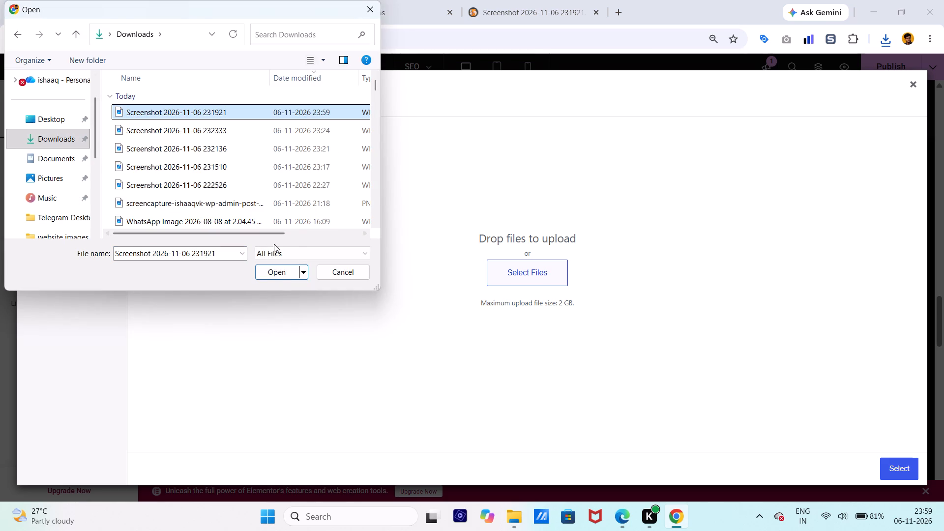
left_click(277, 269)
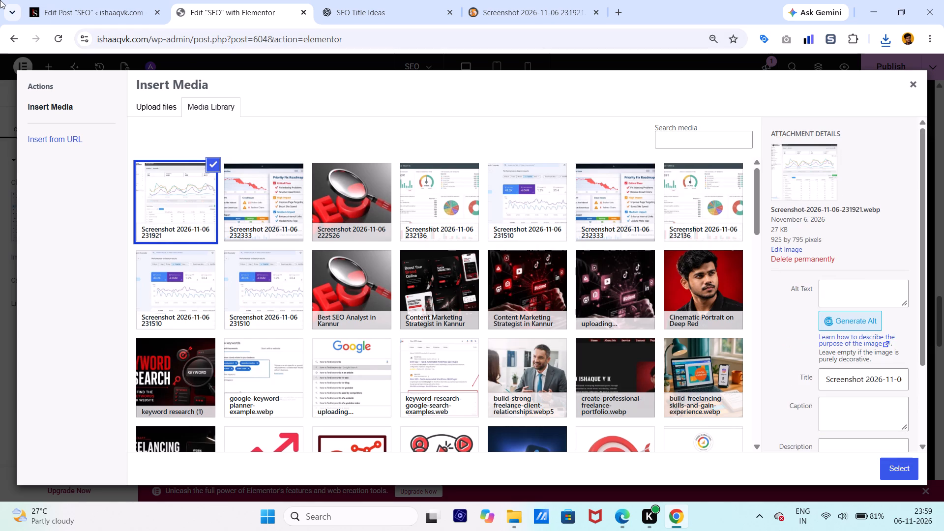
left_click(57, 30)
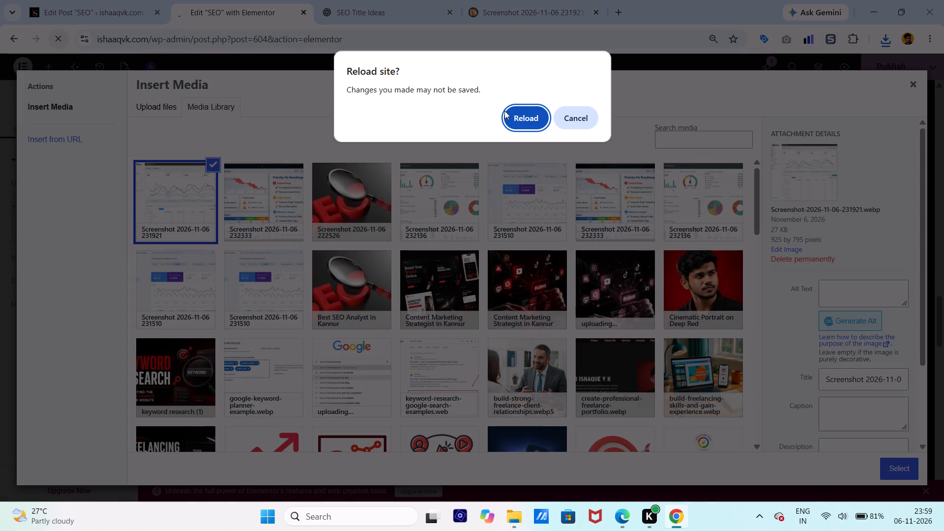
left_click(584, 116)
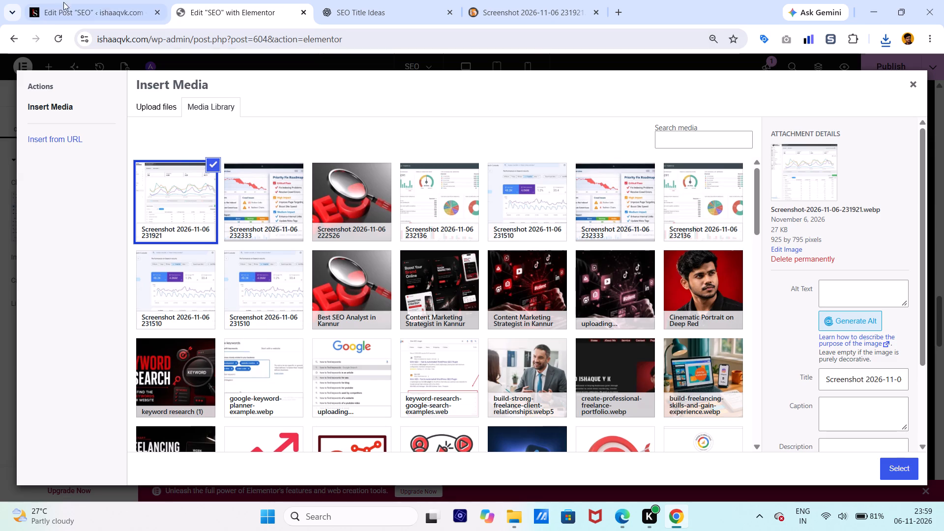
Copy Rank Math's focus keyword "Best SEO Analyst in Kannur" into the uploaded screenshot's alt text and insert it as the Keyword Ranking image.
left_click(57, 0)
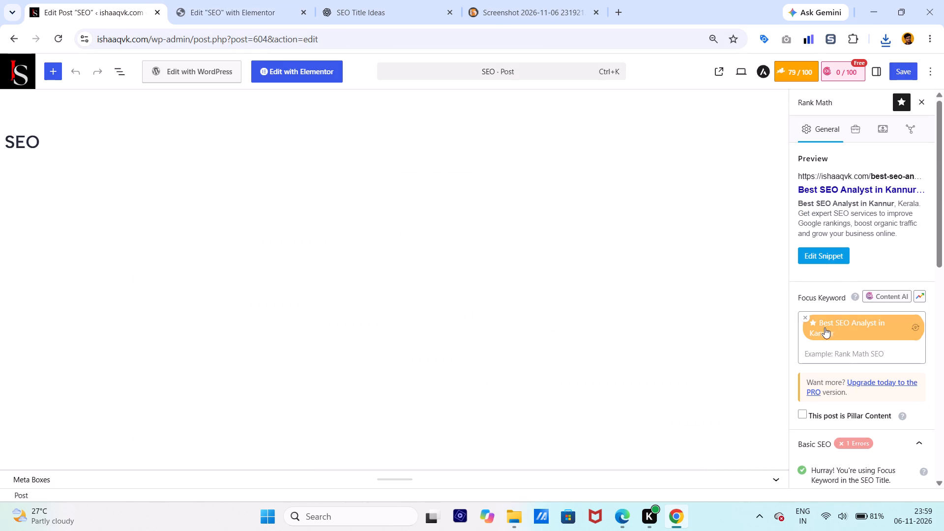
left_click(822, 322)
left_click(822, 322)
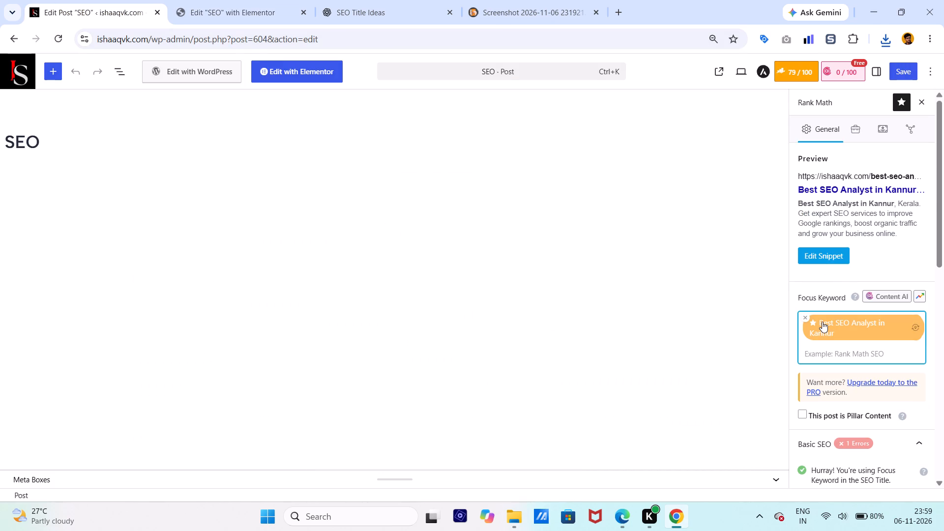
left_click(822, 322)
left_click(819, 321)
left_click(831, 328)
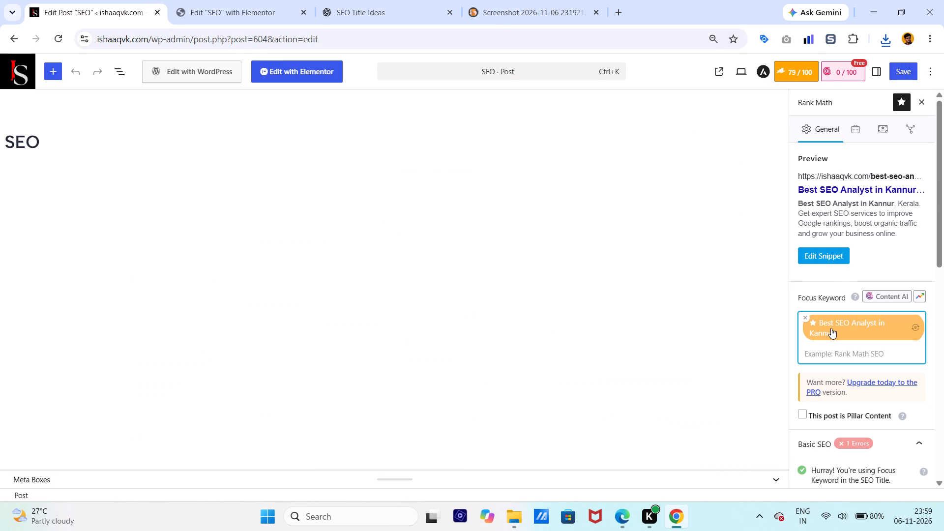
double_click(831, 328)
left_click_drag(833, 331, 817, 323)
key("ctrl+c")
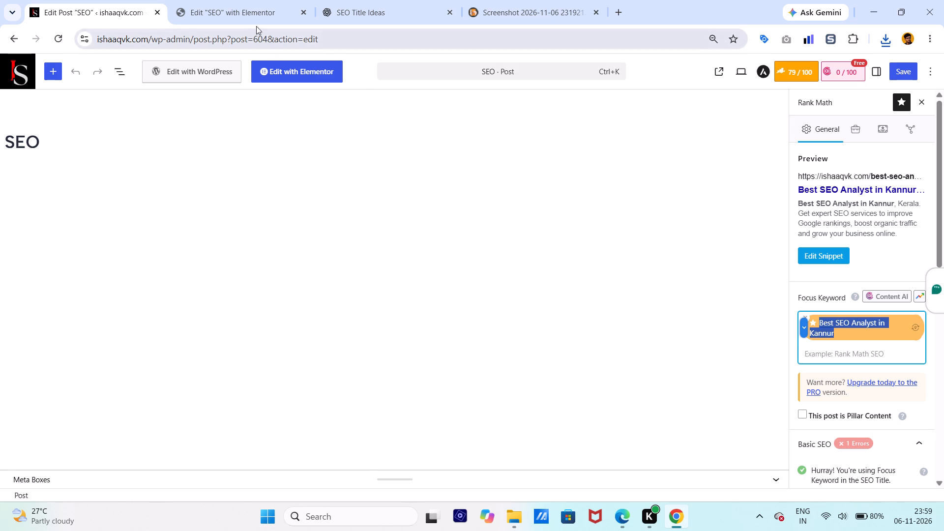
left_click(247, 12)
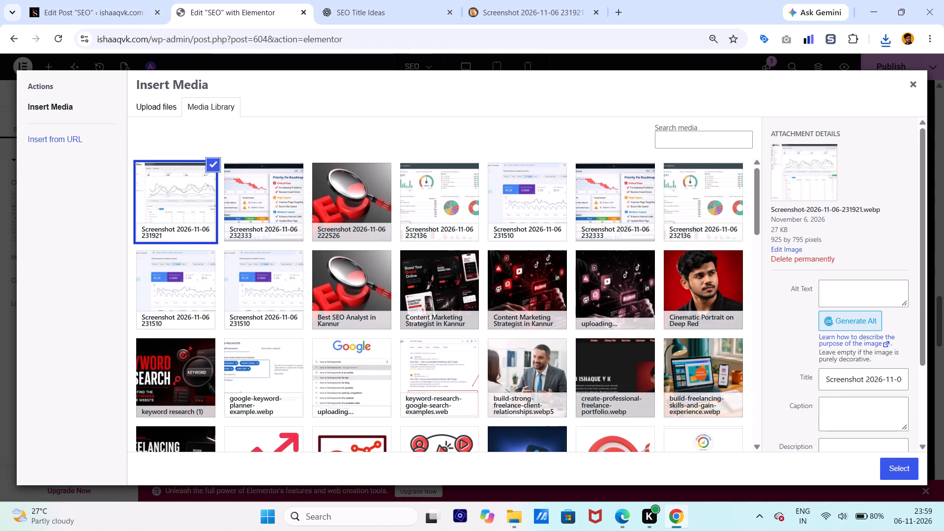
left_click(835, 281)
key("ctrl+v")
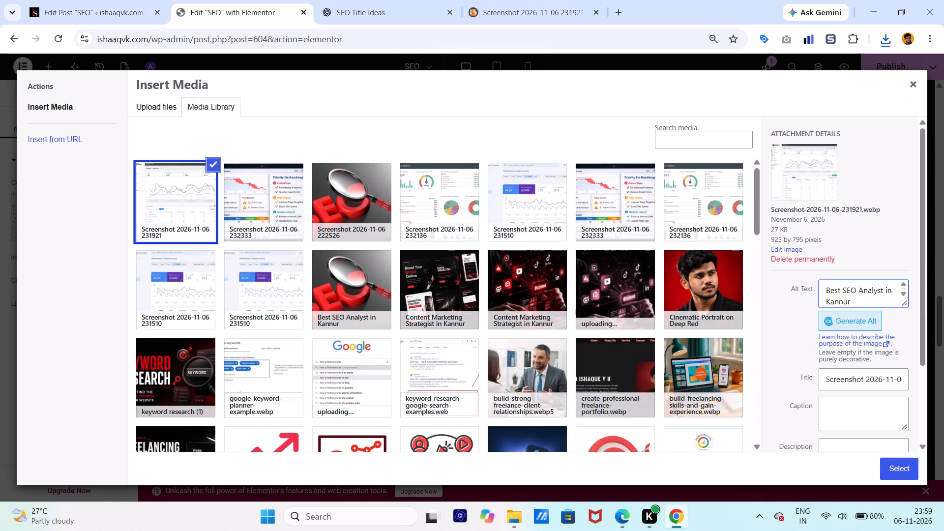
left_click(899, 465)
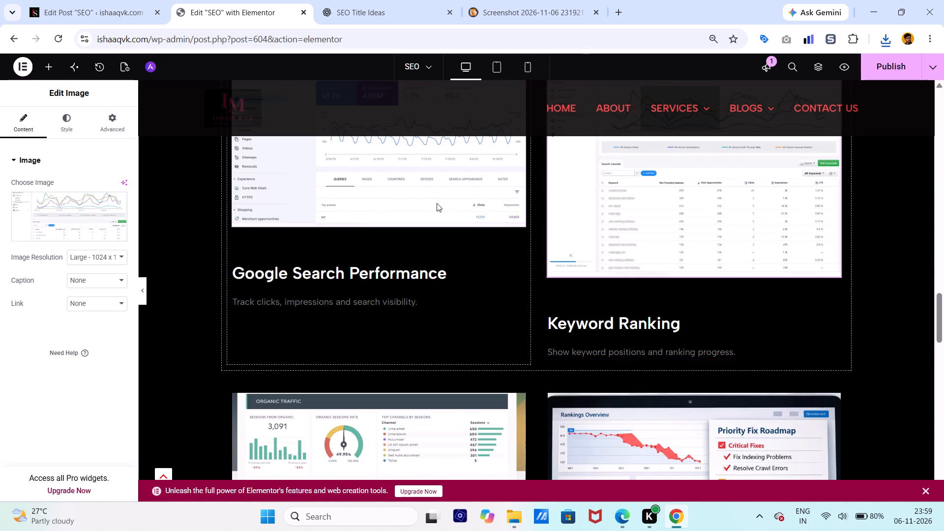
Replace the Google Search Performance image's alt text with the copied focus keyword "Best SEO Analyst in Kannur" and reinsert the image.
scroll(437, 203, "up", 2)
left_click(437, 203)
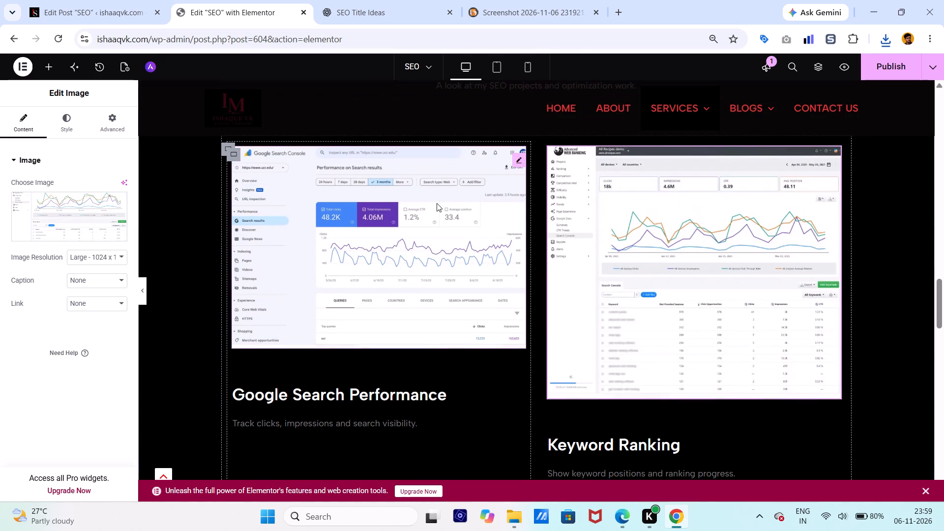
left_click(64, 223)
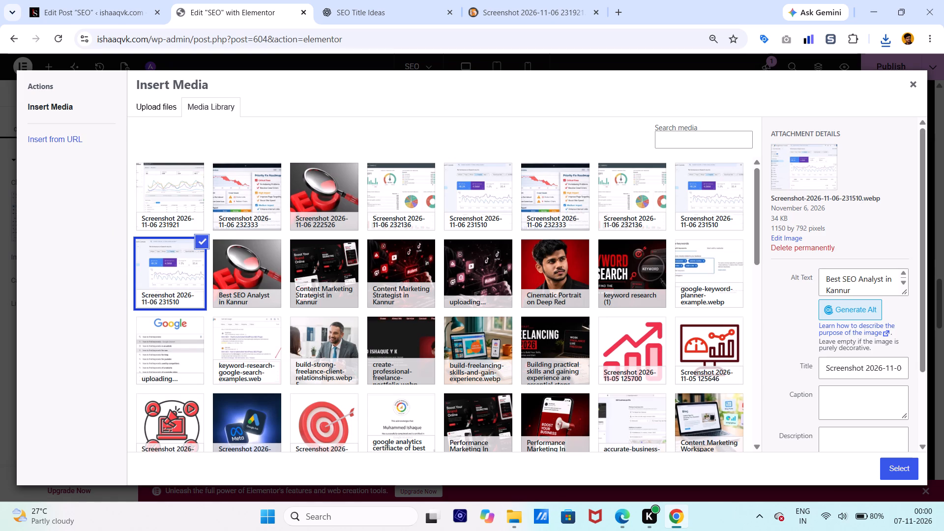
left_click_drag(828, 278, 852, 293)
key("BackSpace")
key("BackSpace")
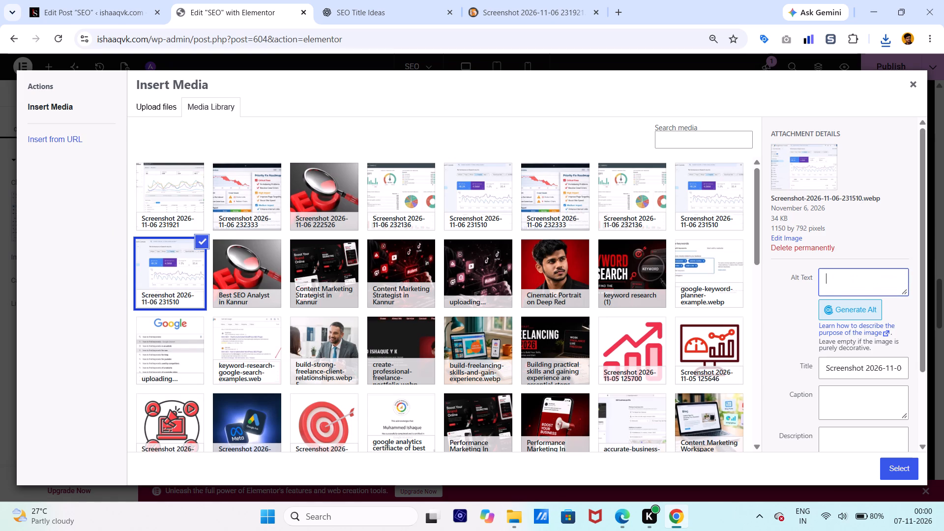
key("ctrl+v")
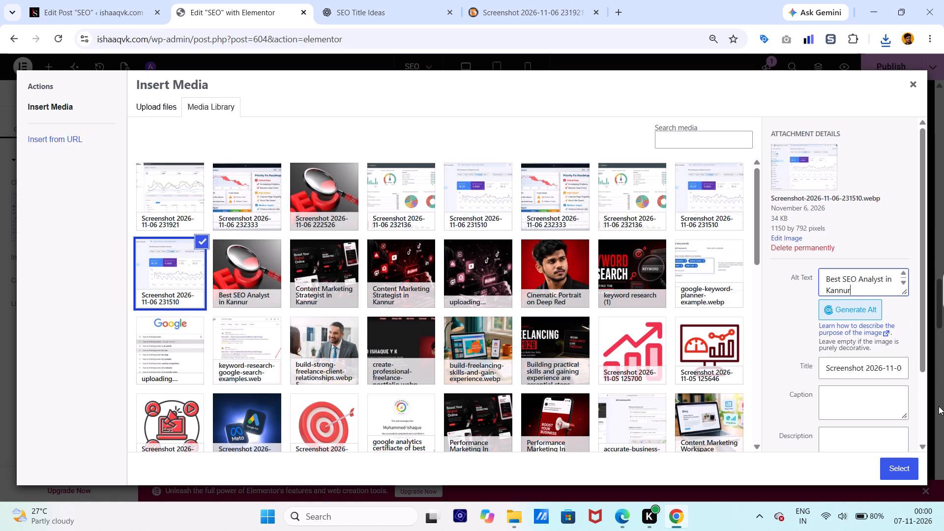
left_click(896, 470)
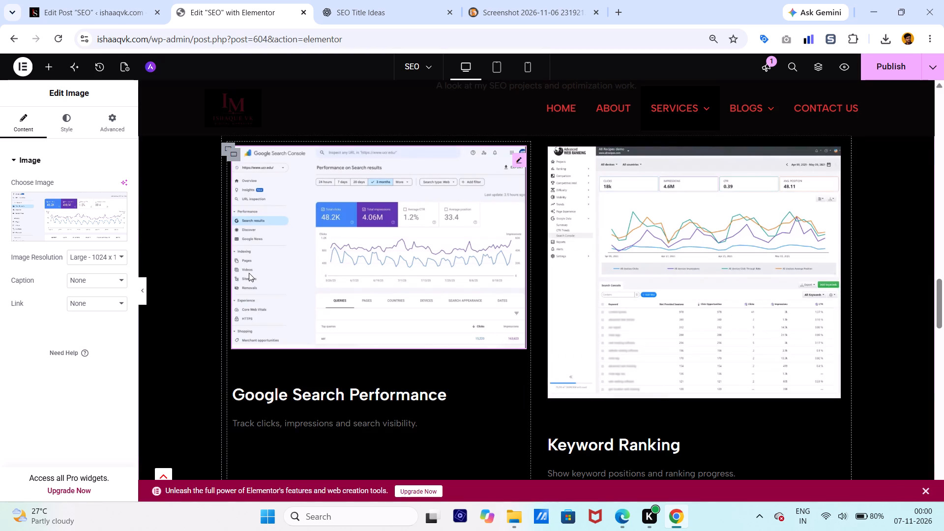
Set the Keyword Ranking image's resolution to Medium Large.
left_click(586, 279)
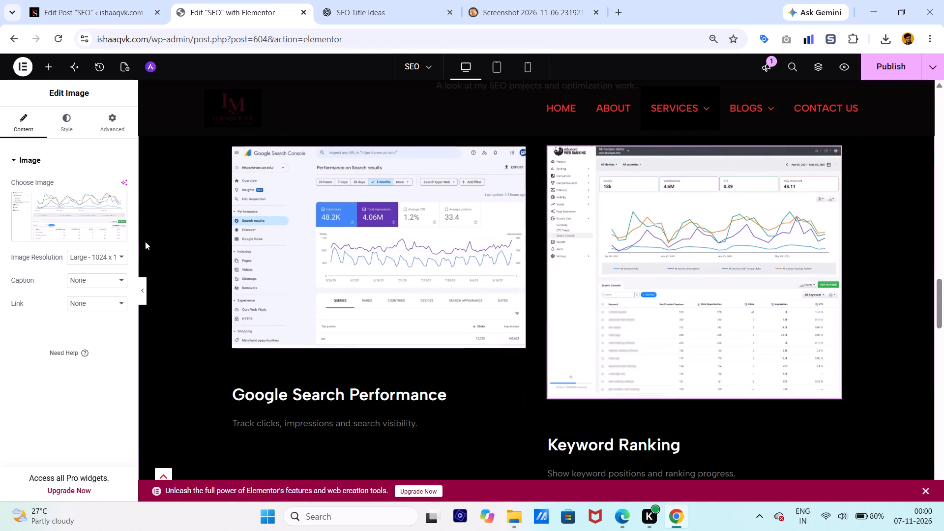
left_click(121, 254)
left_click(109, 297)
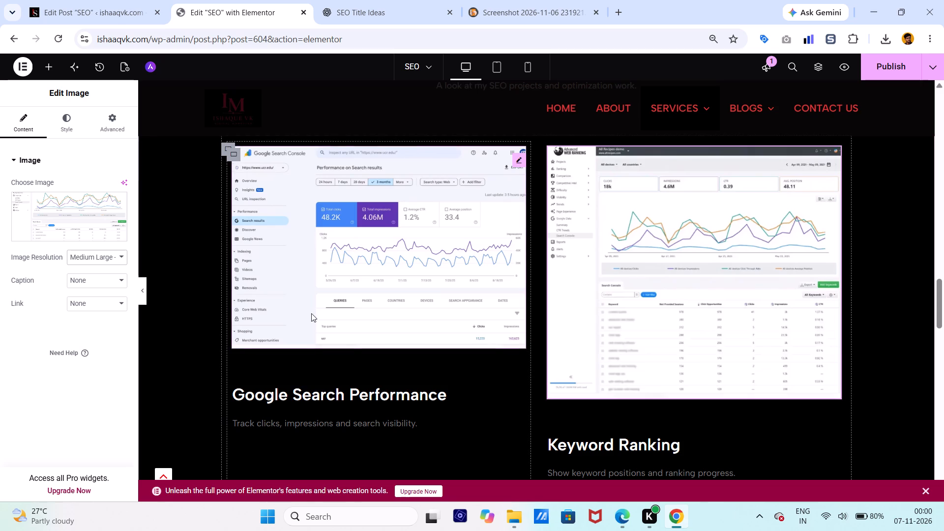
Replace the Organic Traffic image's alt text with the copied focus keyword "Best SEO Analyst in Kannur" and reinsert the image.
scroll(396, 314, "down", 2)
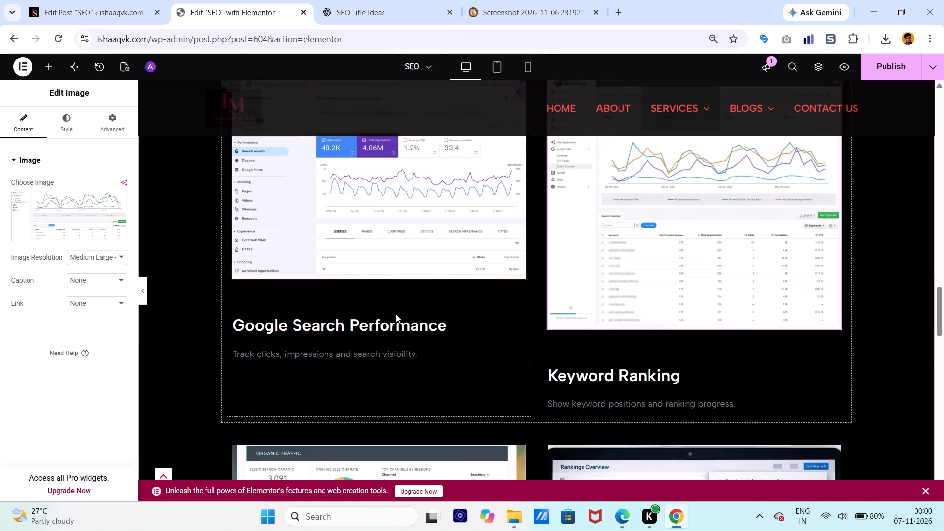
scroll(396, 314, "down", 1)
scroll(396, 314, "up", 4)
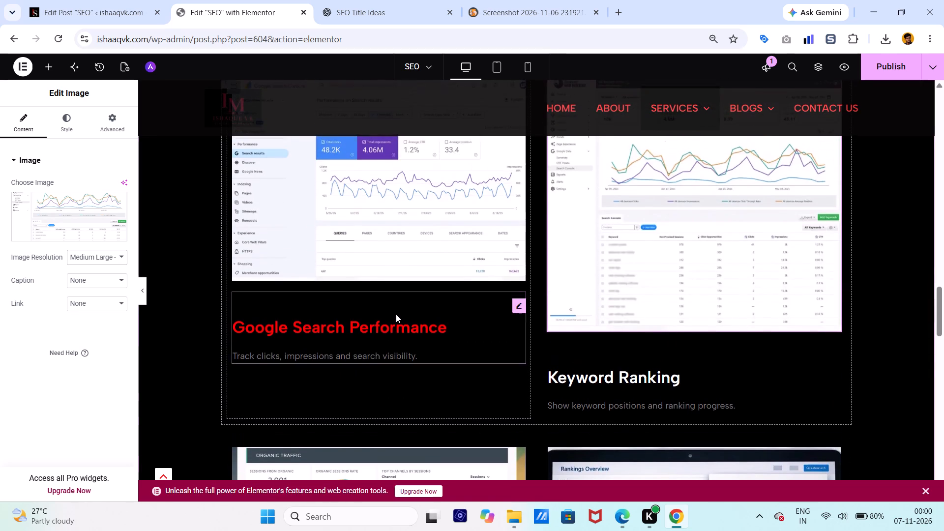
scroll(396, 314, "down", 3)
left_click(396, 314)
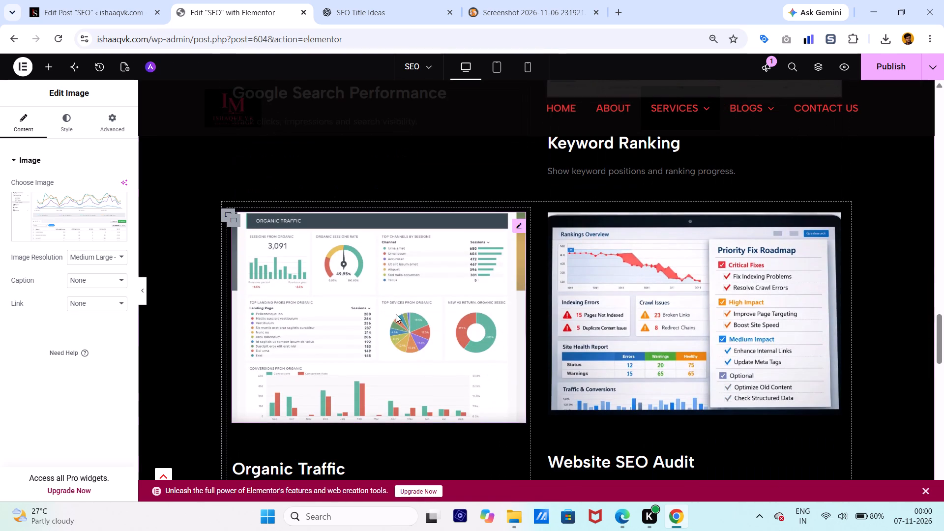
left_click(83, 234)
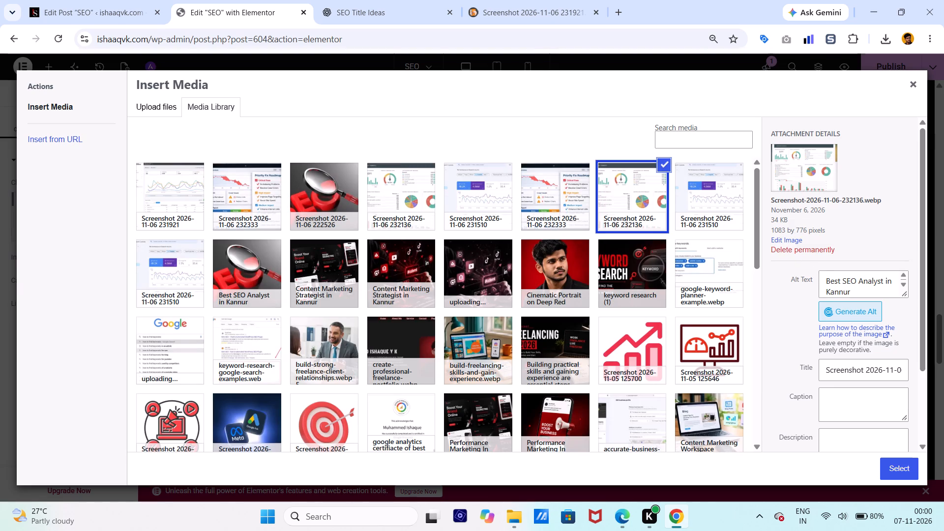
left_click_drag(827, 276, 860, 295)
key("BackSpace")
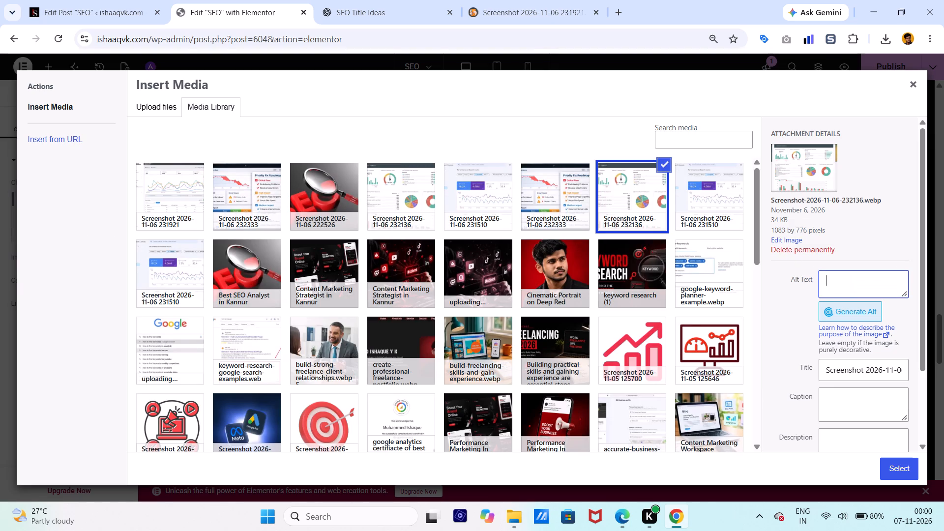
key("ctrl+v")
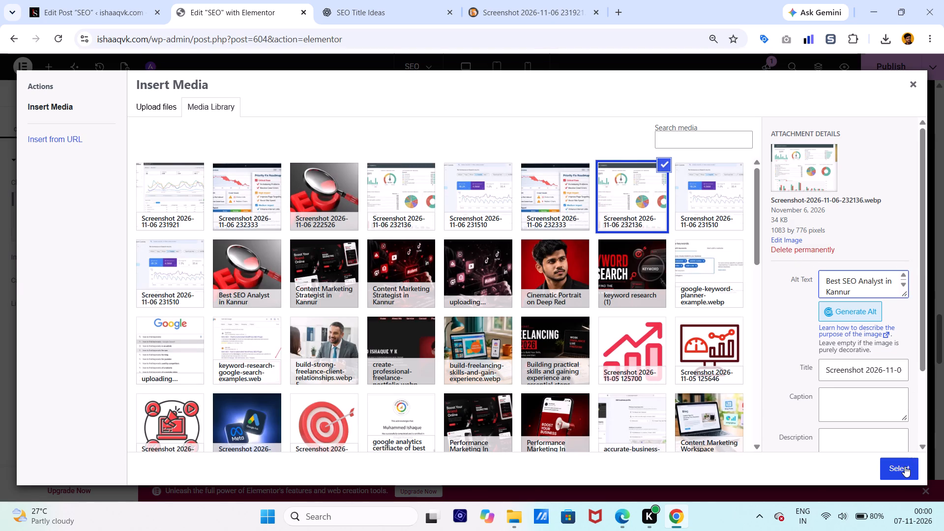
left_click(905, 466)
Replace the Website SEO Audit image's alt text with the copied focus keyword "Best SEO Analyst in Kannur" and reinsert the image.
left_click(750, 354)
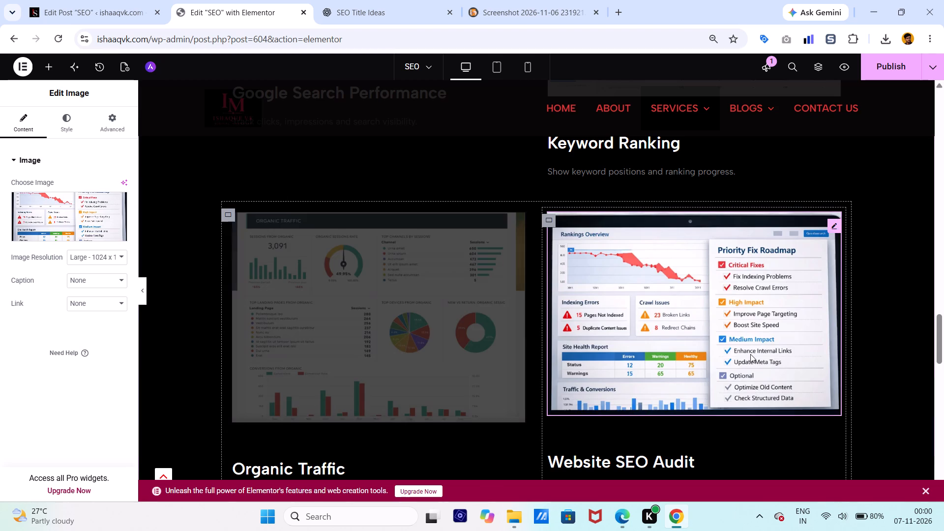
left_click(63, 233)
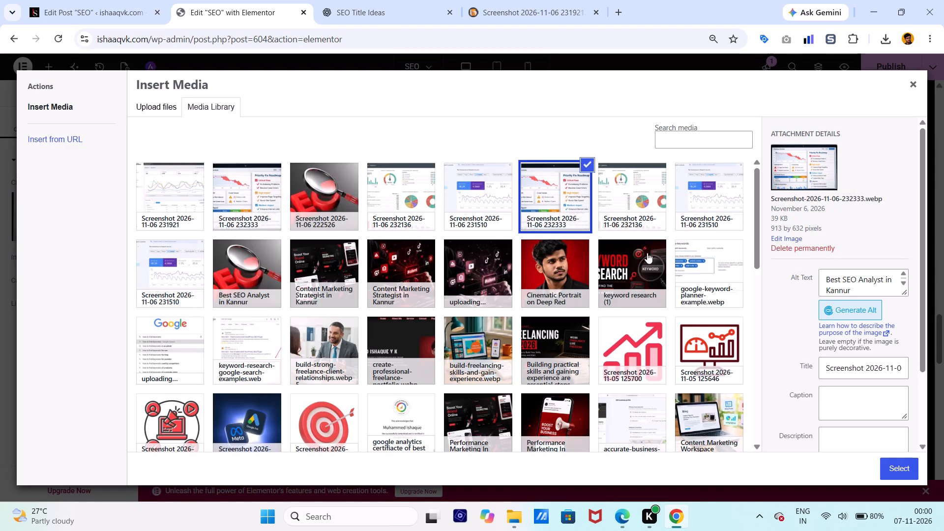
left_click_drag(822, 277, 834, 279)
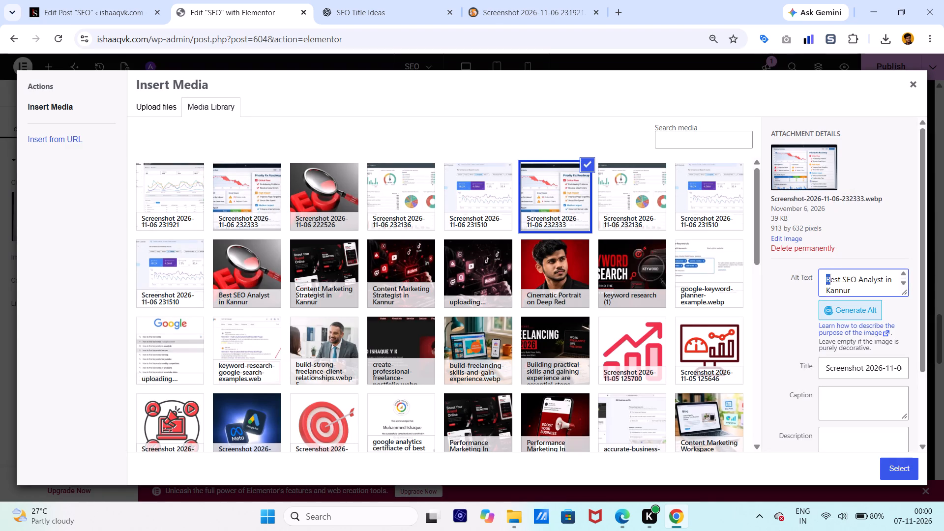
left_click_drag(834, 279, 854, 295)
key("BackSpace")
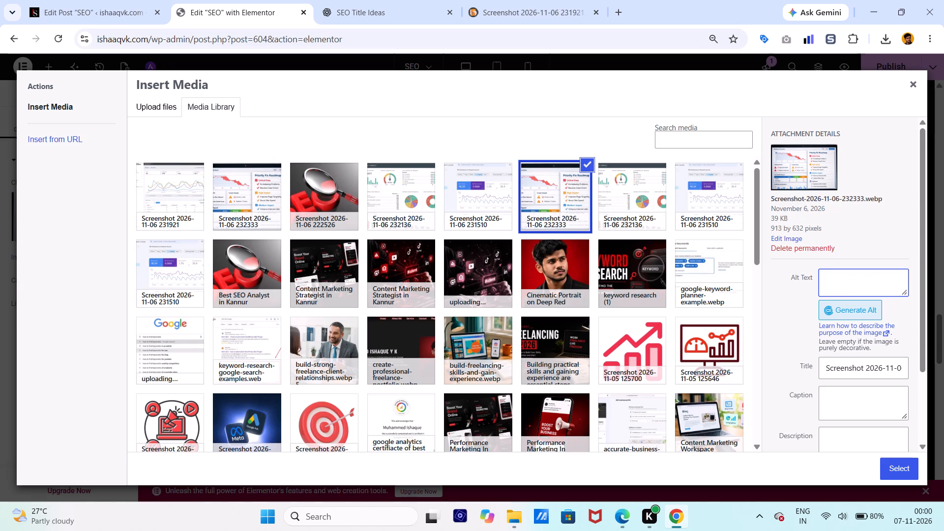
key("ctrl+v")
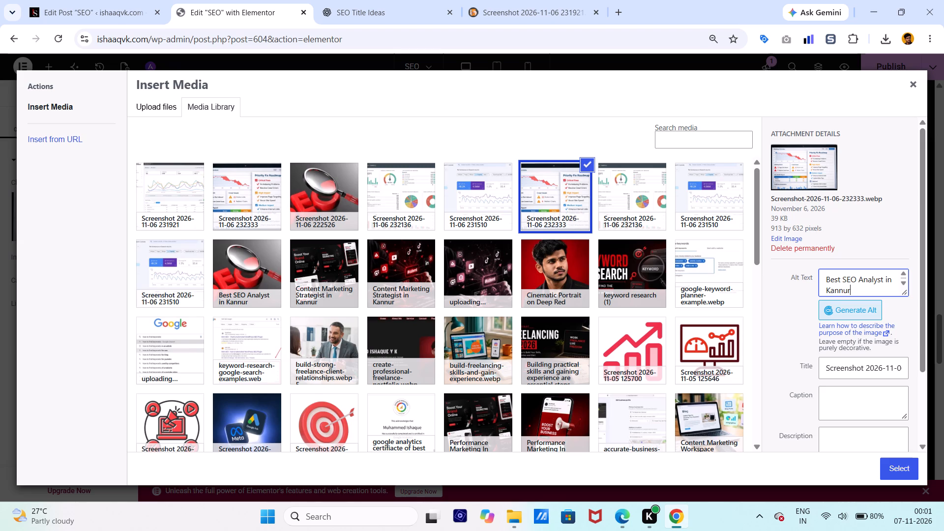
left_click(899, 470)
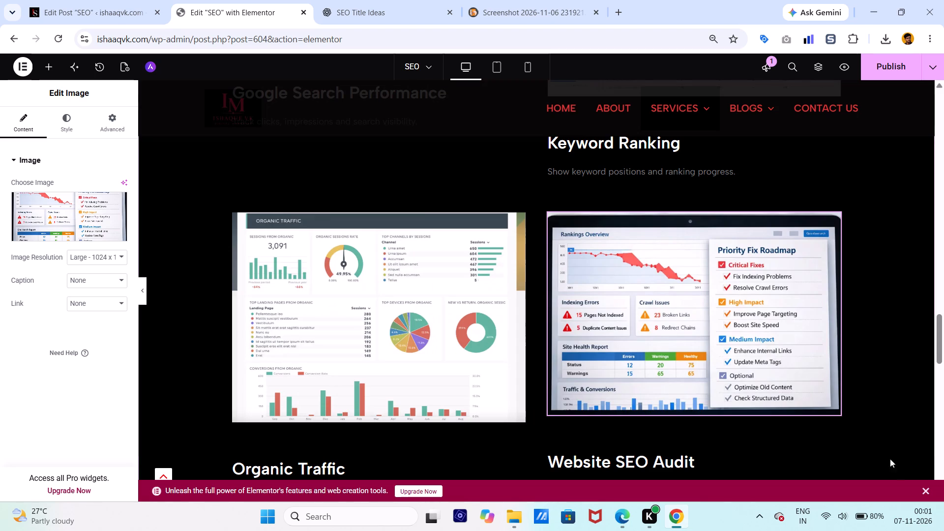
Replace the alt text of the SEO magnifying-glass hero image with the copied focus keyword "Best SEO Analyst in Kannur" and reinsert it.
scroll(590, 295, "up", 13)
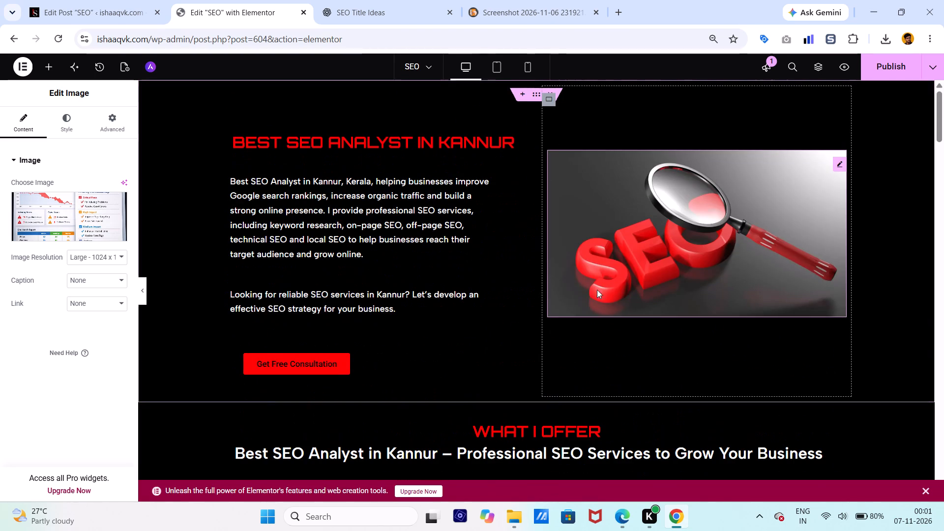
left_click(620, 264)
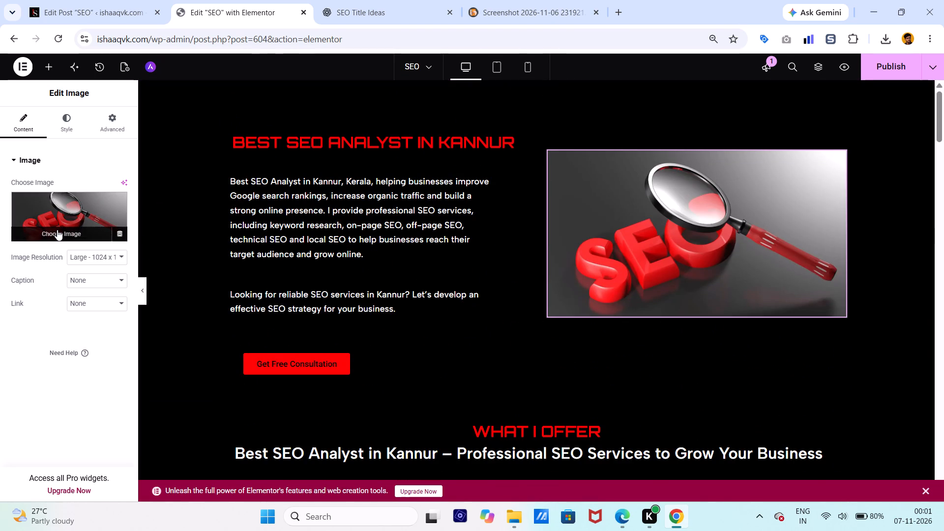
left_click(58, 230)
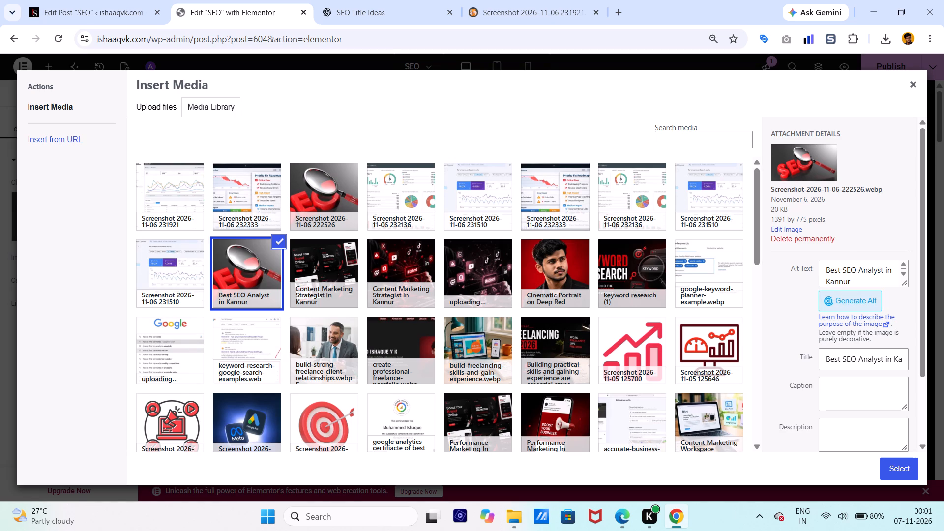
left_click_drag(823, 272, 878, 280)
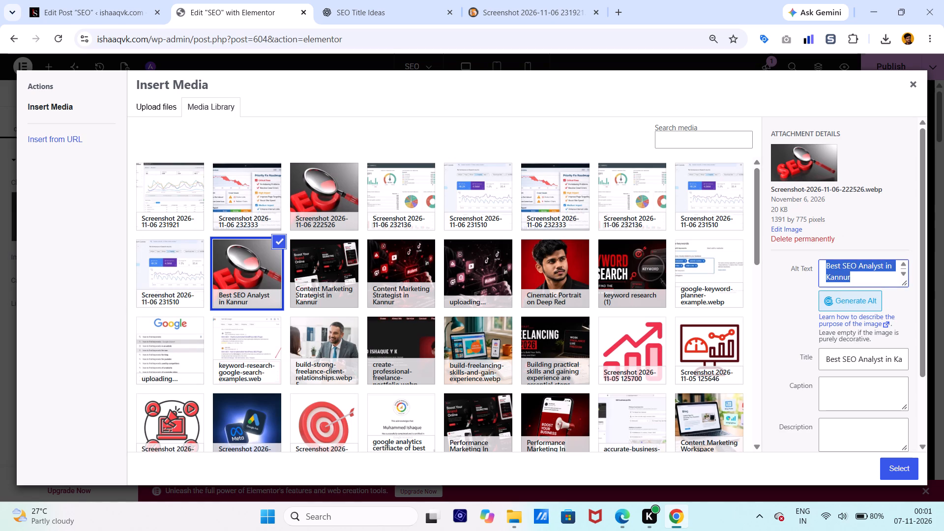
key("BackSpace")
key("ctrl+v")
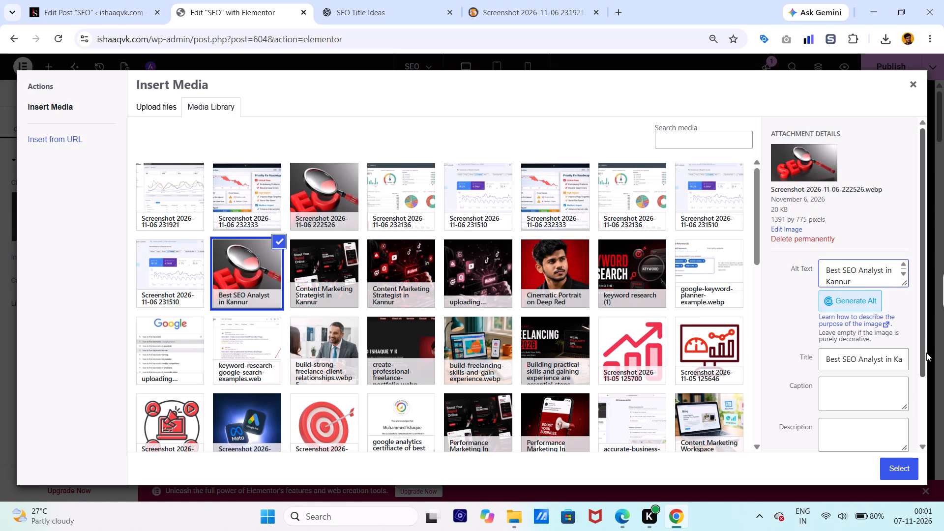
left_click(900, 462)
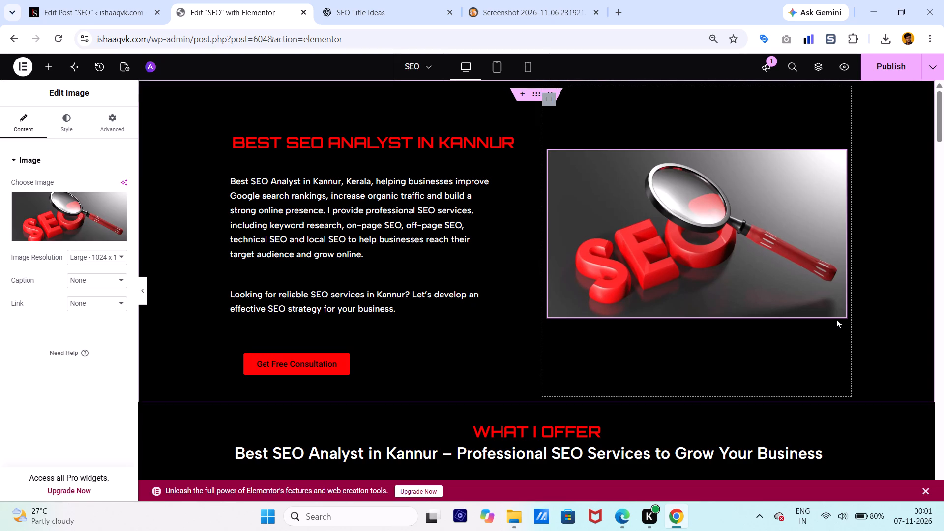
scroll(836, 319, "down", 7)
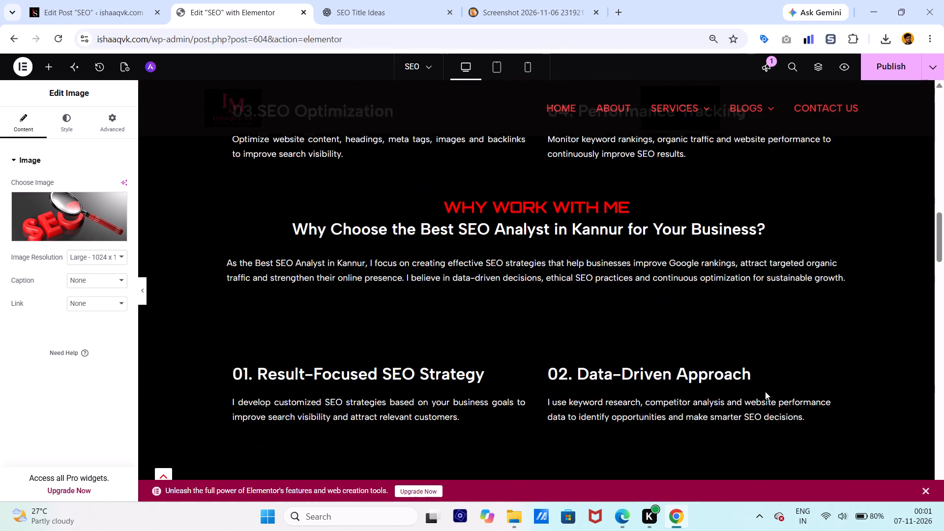
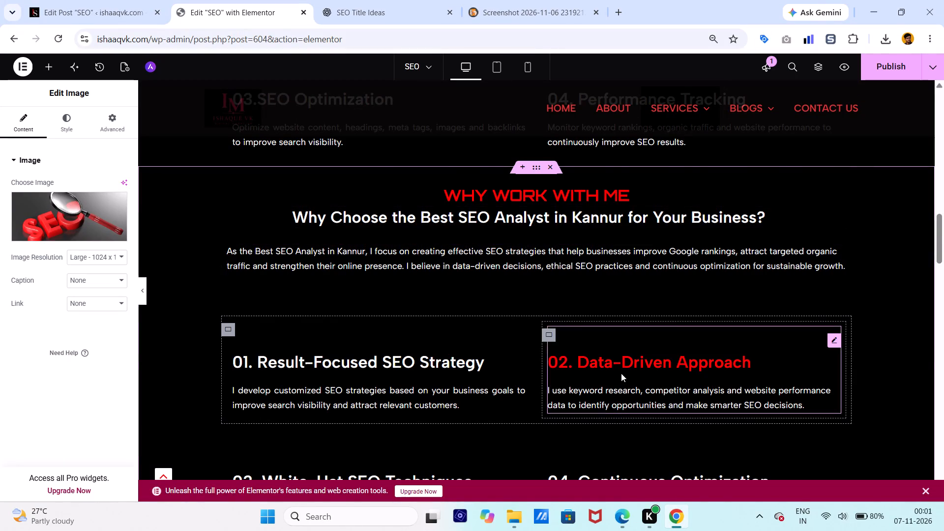
Look over the page's sections and images, and publish the updated SEO page.
scroll(621, 373, "down", 10)
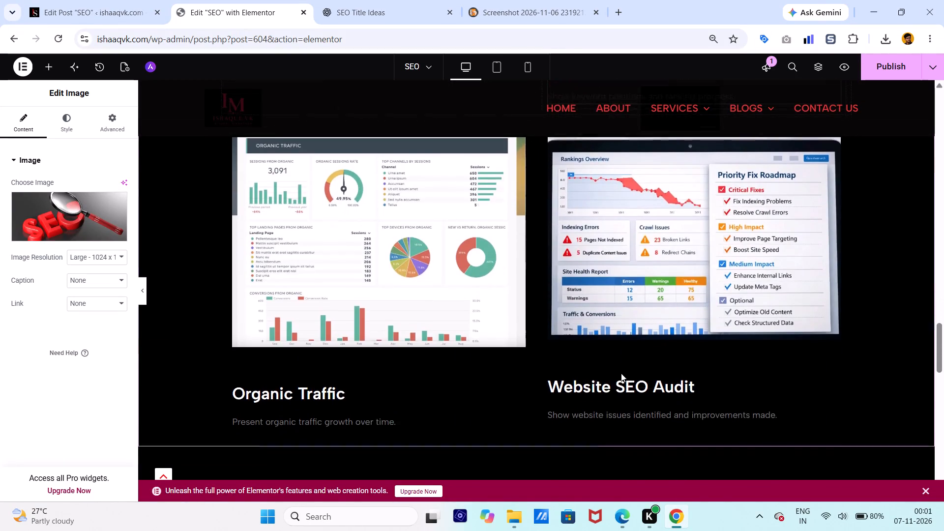
scroll(621, 373, "up", 15)
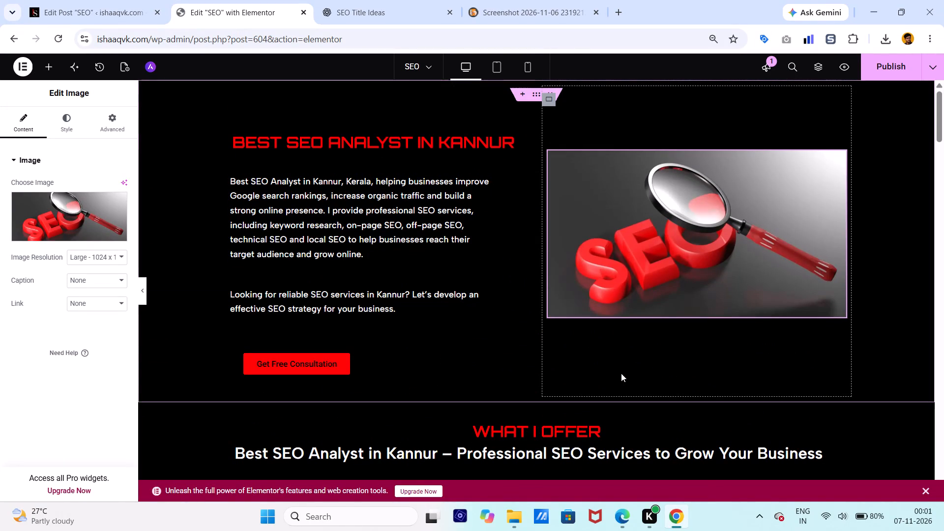
left_click(875, 72)
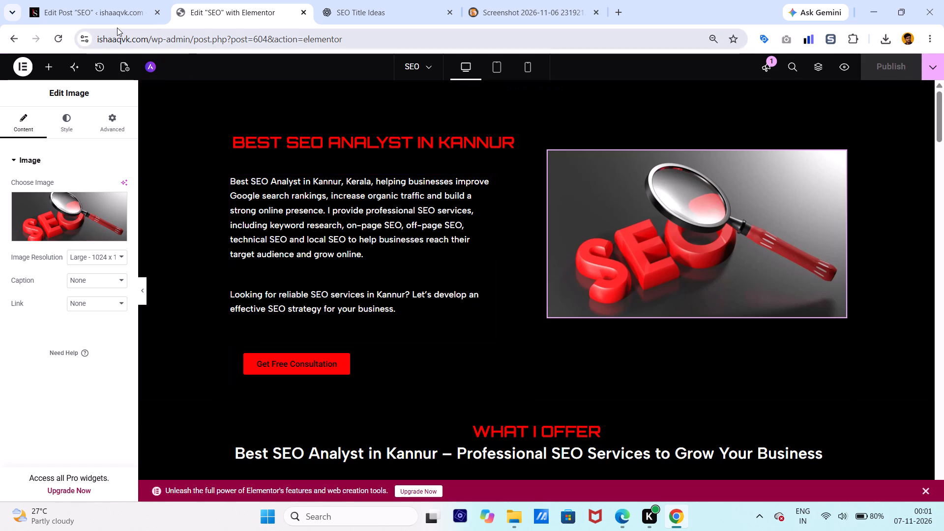
Check Rank Math's Additional results in the post editor, save the SEO post and reload it to refresh the analysis.
left_click(105, 6)
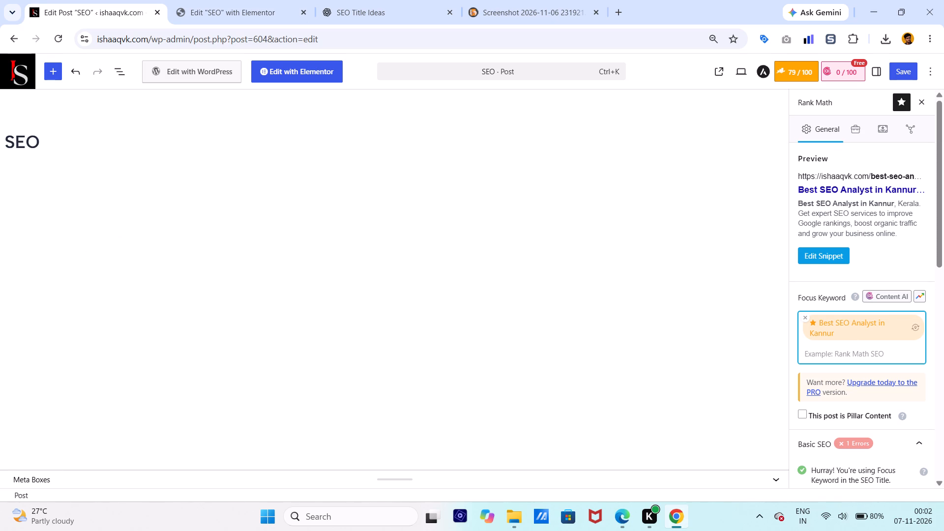
scroll(866, 363, "down", 6)
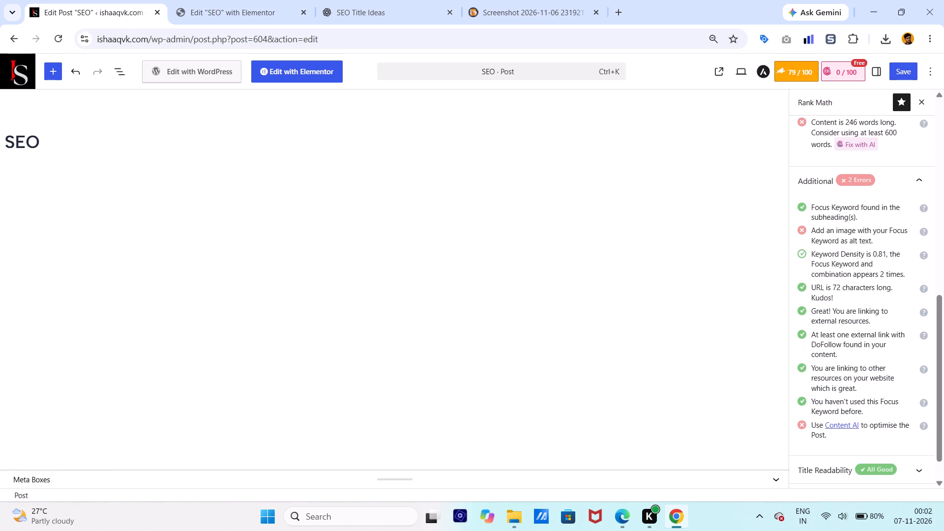
scroll(866, 363, "down", 1)
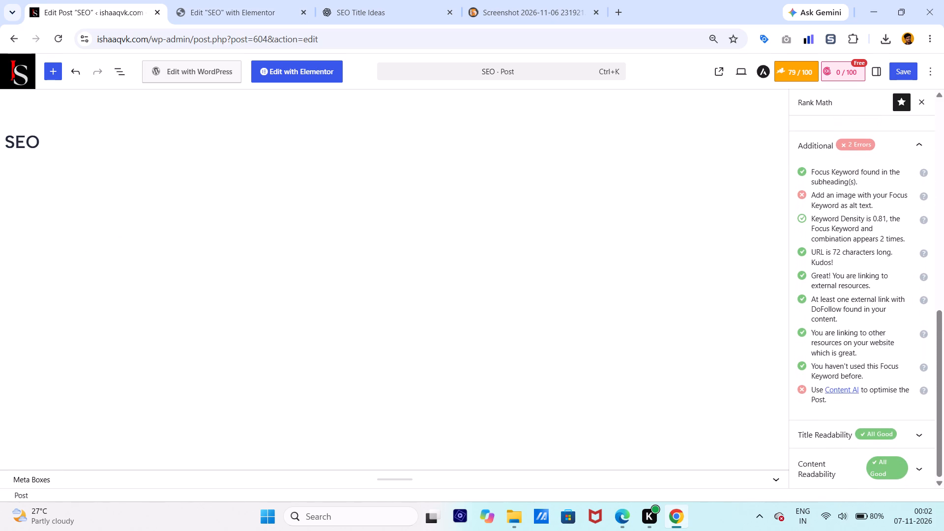
left_click(899, 72)
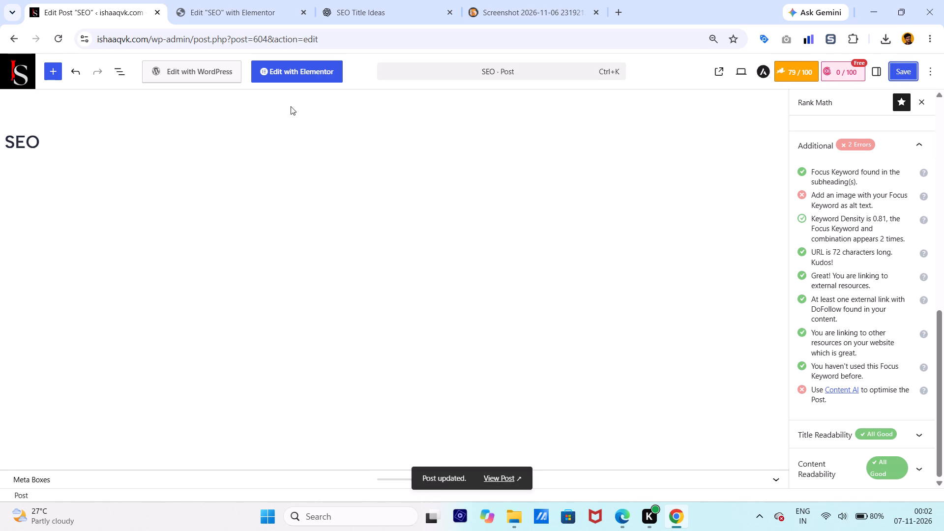
left_click(58, 38)
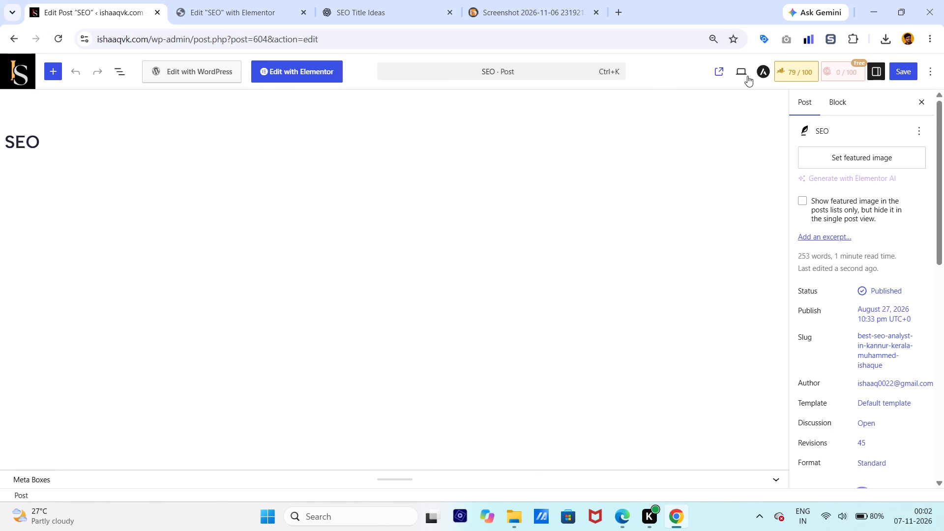
Return to the Elementor page and examine all its sections and images from the hero down to the comment form.
left_click(255, 24)
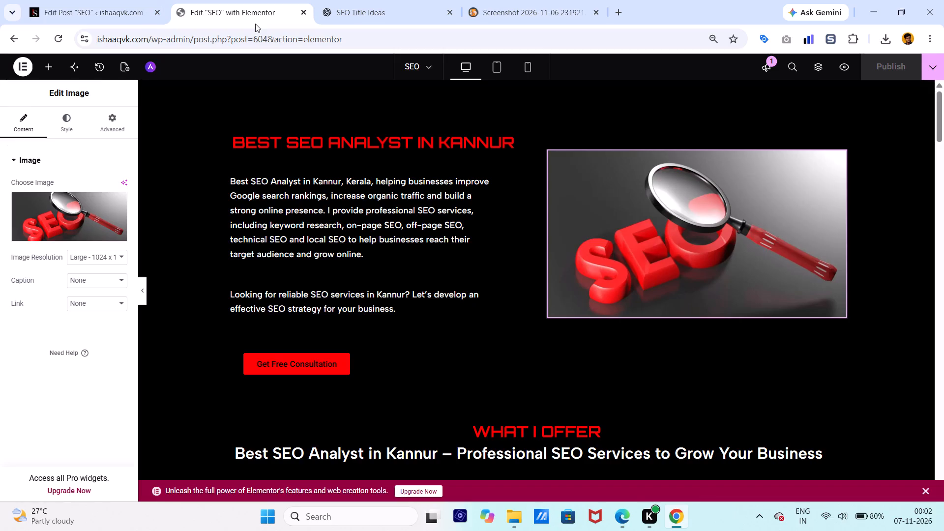
scroll(392, 215, "down", 6)
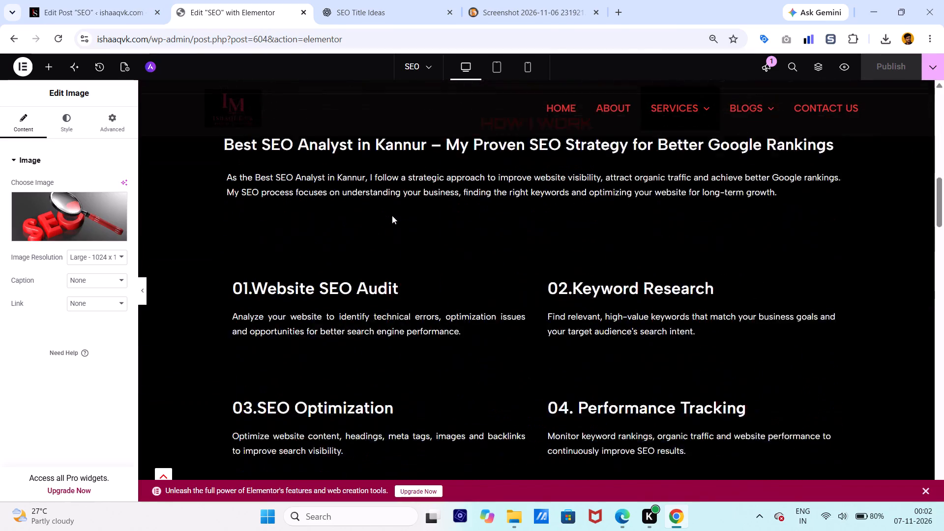
scroll(392, 215, "down", 7)
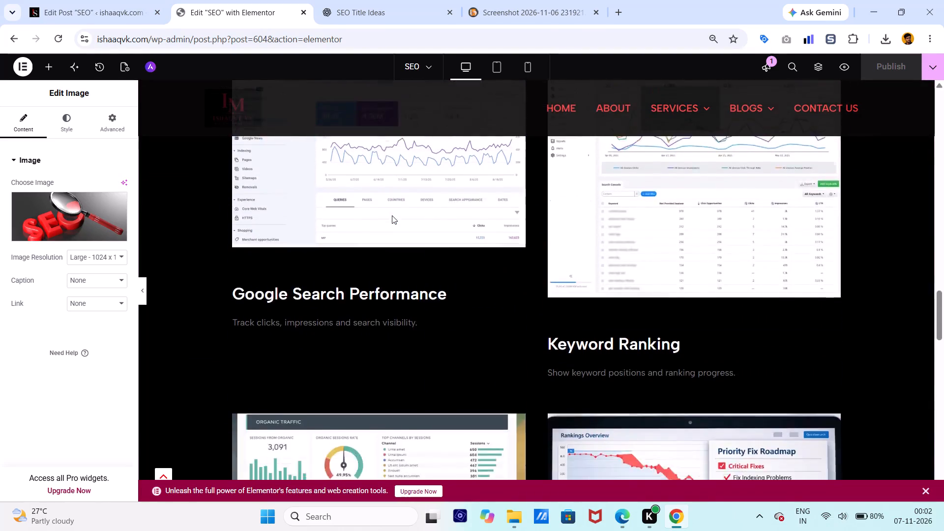
scroll(392, 215, "down", 7)
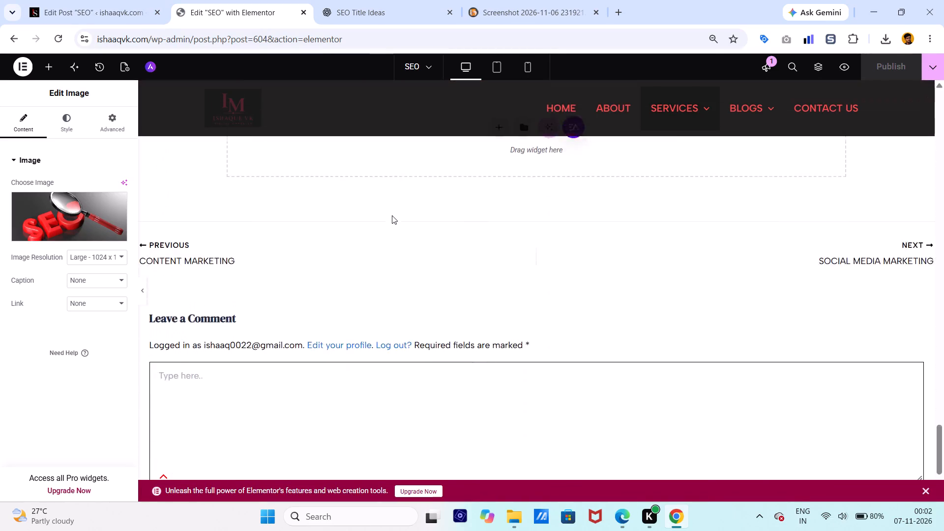
scroll(392, 215, "down", 3)
scroll(392, 215, "up", 6)
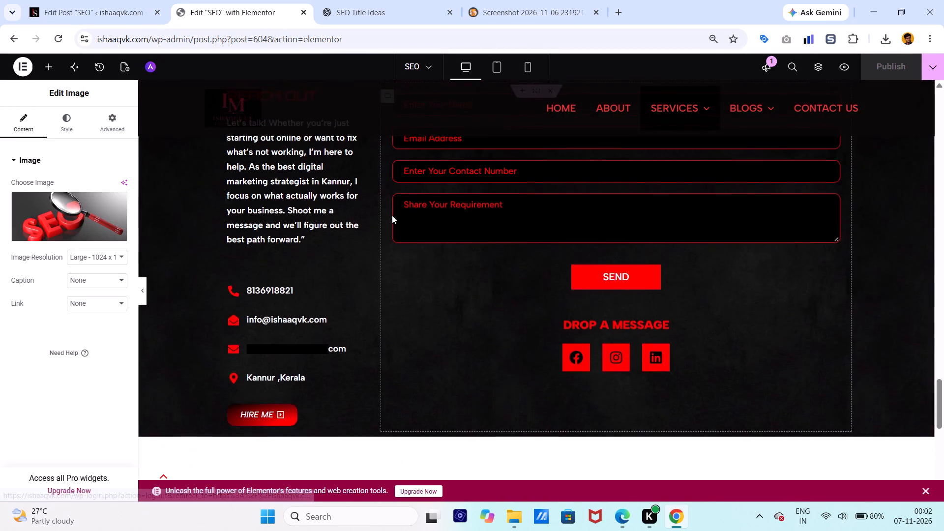
scroll(392, 215, "up", 10)
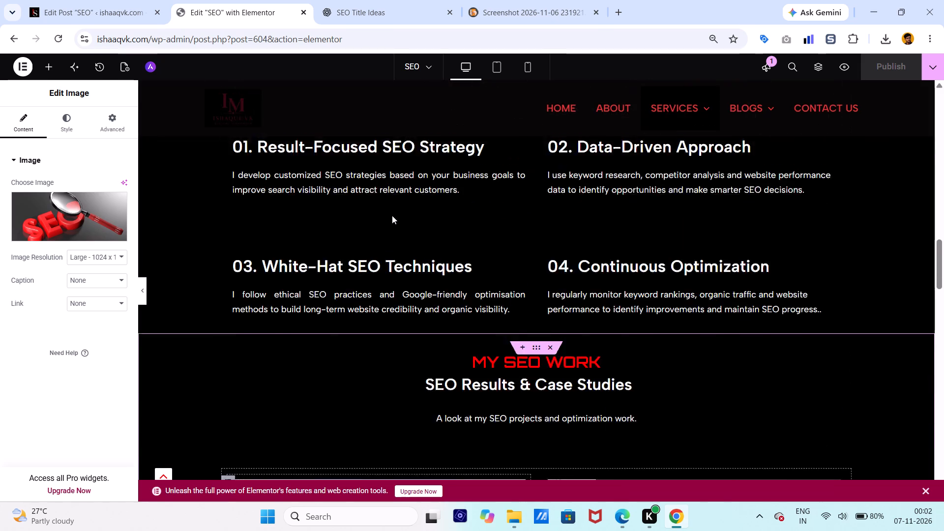
scroll(392, 215, "up", 7)
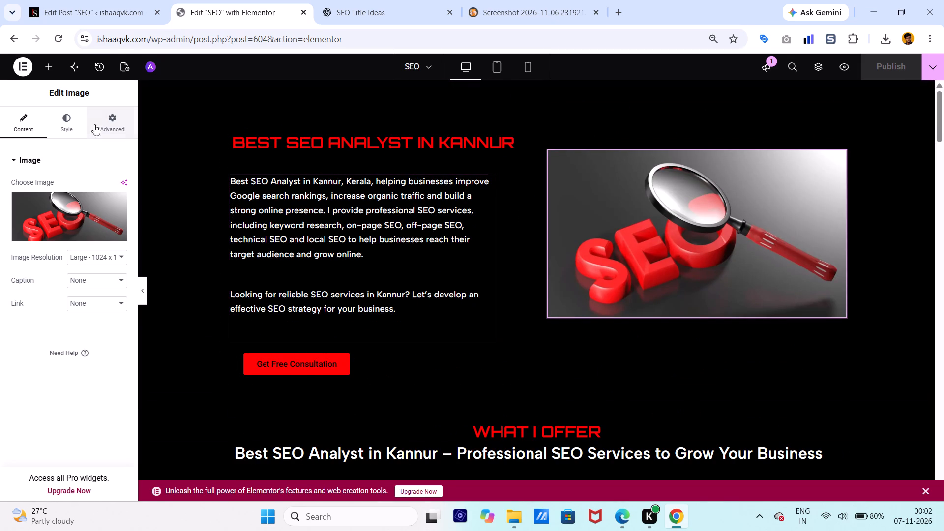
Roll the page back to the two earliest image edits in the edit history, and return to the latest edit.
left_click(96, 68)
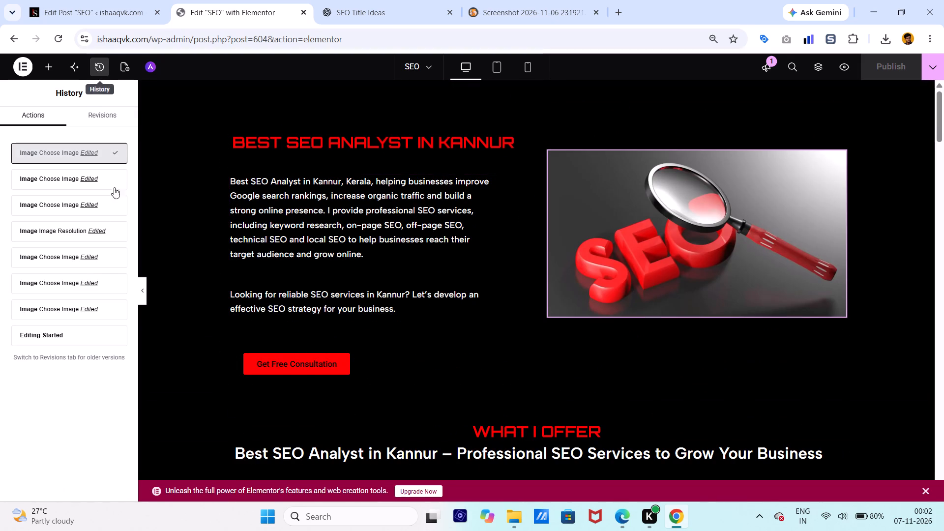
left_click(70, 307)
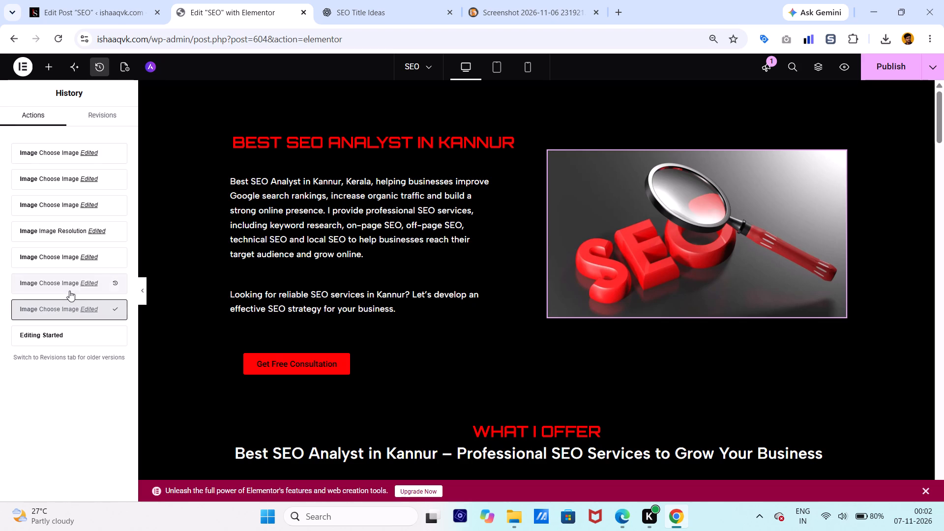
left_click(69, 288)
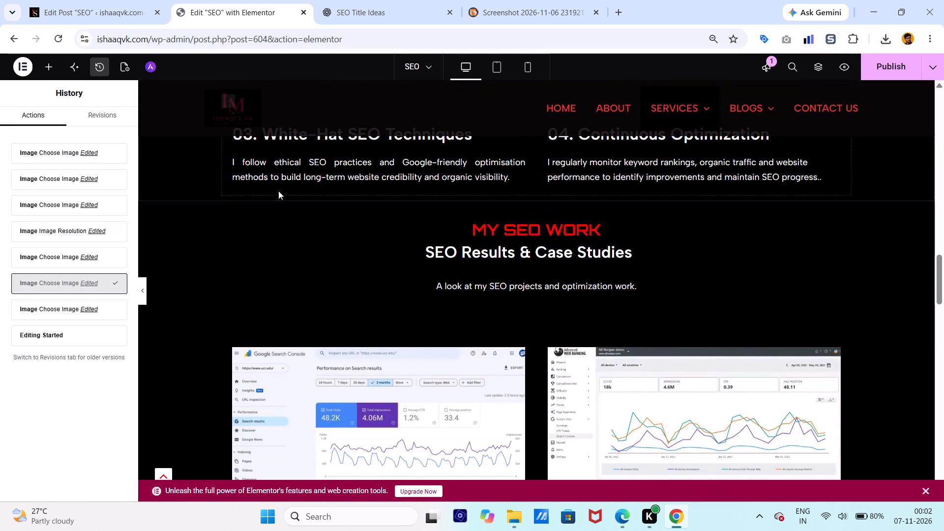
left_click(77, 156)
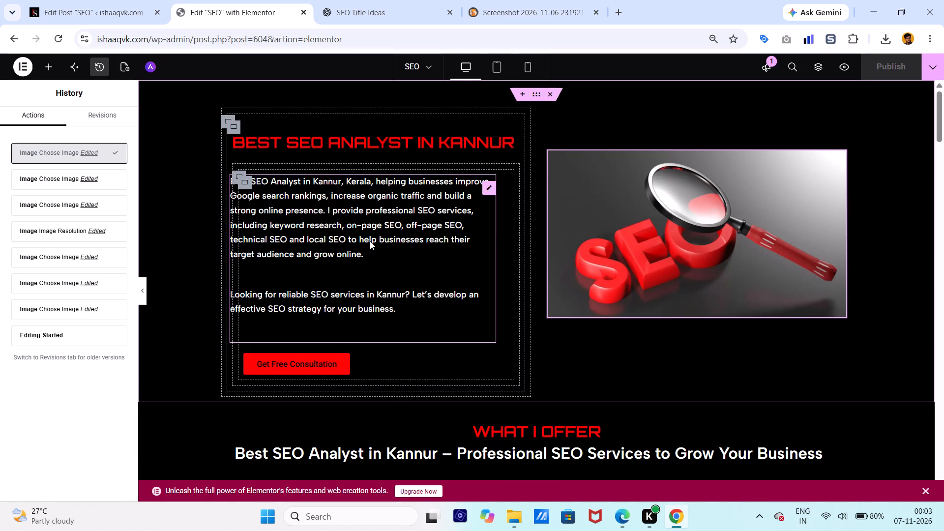
Examine the page again from the hero section through the SEO case-study images to the contact form.
scroll(410, 261, "down", 3)
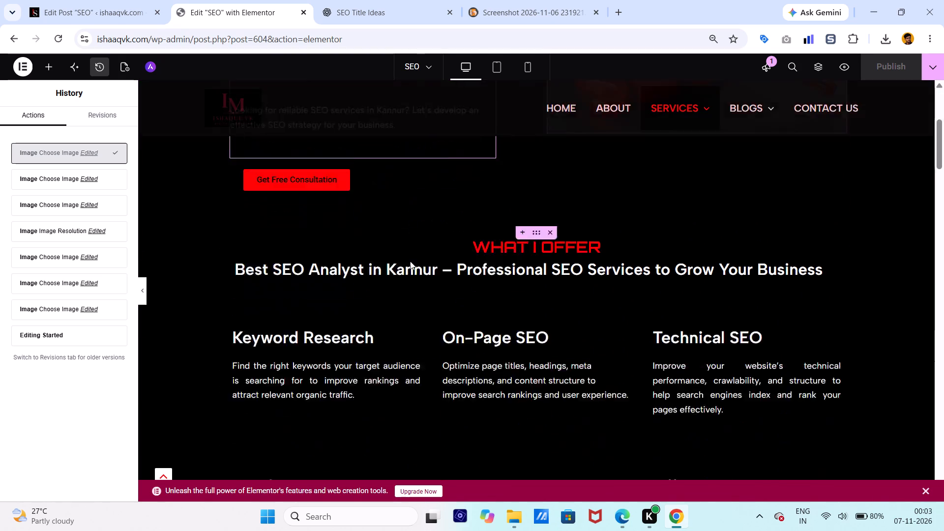
scroll(410, 261, "down", 7)
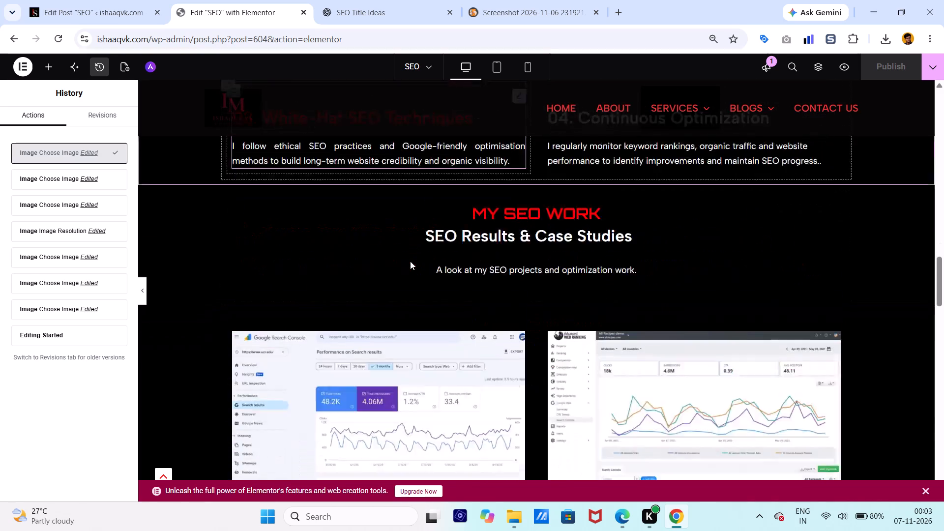
scroll(410, 261, "down", 4)
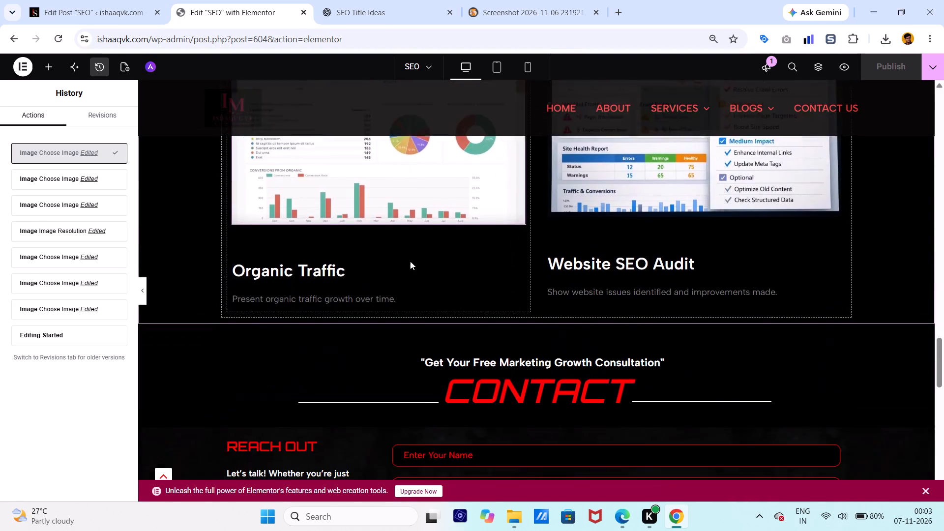
scroll(410, 261, "down", 1)
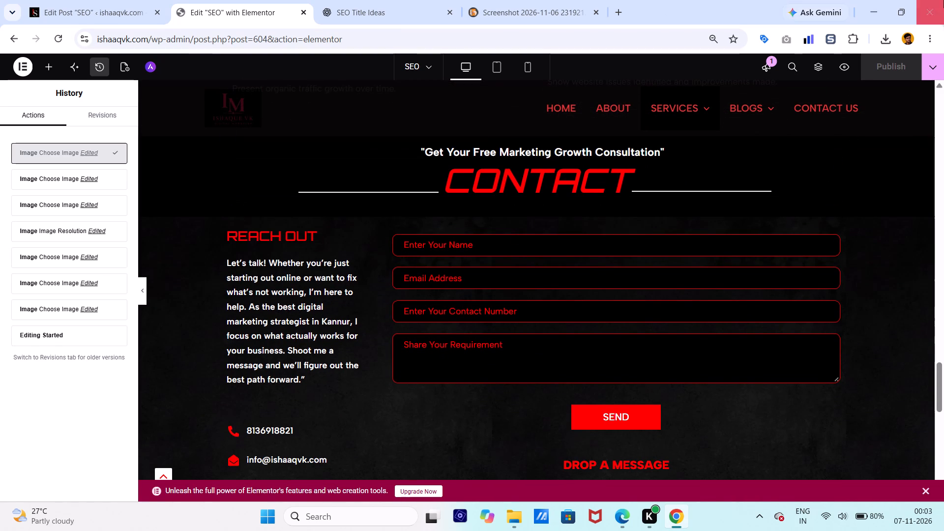
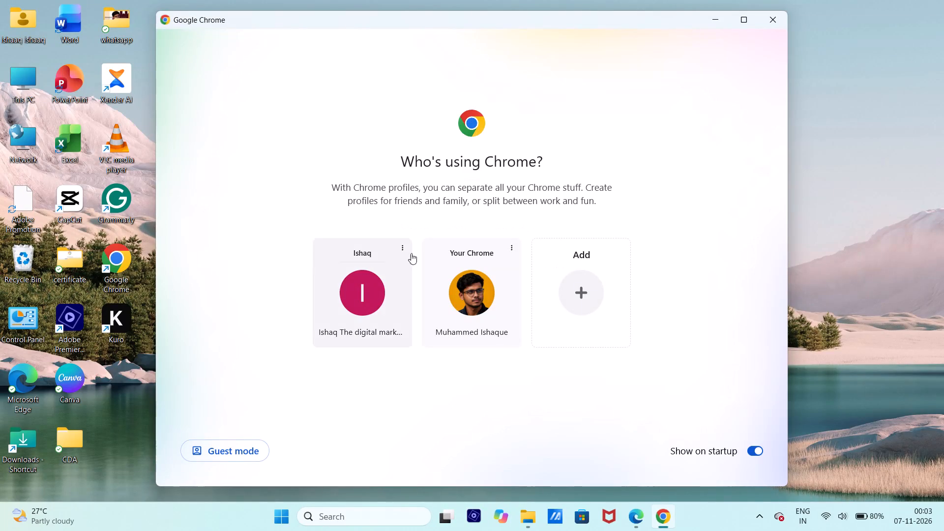
Open a Google Chrome browser window with the profile labelled Your Chrome.
left_click(467, 280)
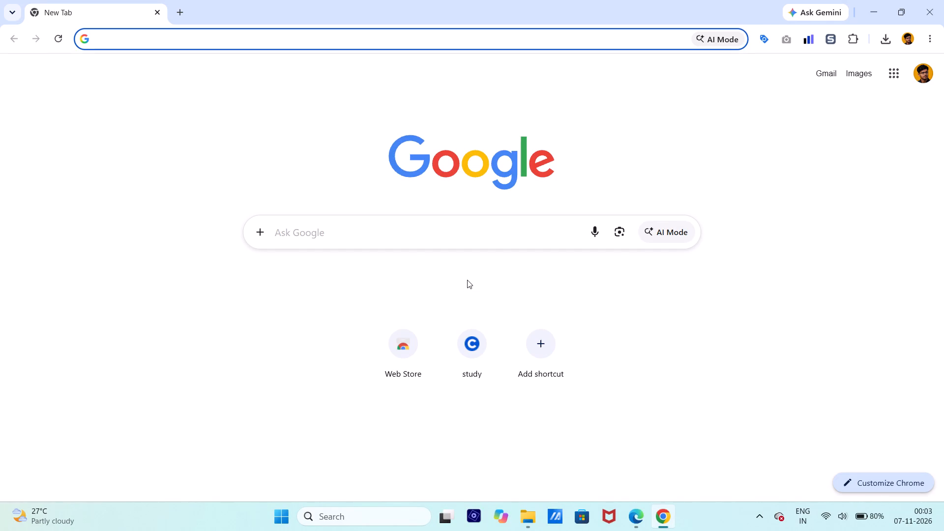
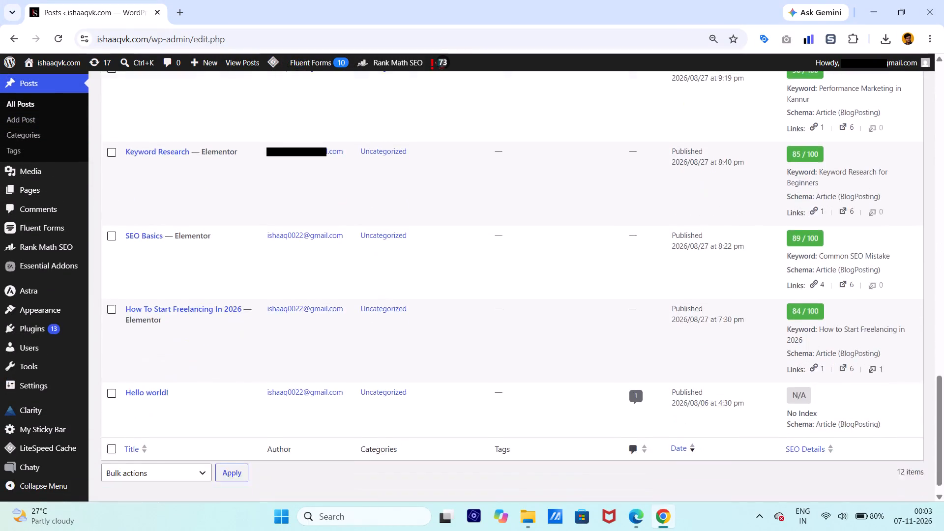
Open the SEO post from the posts list for editing.
scroll(288, 251, "up", 3)
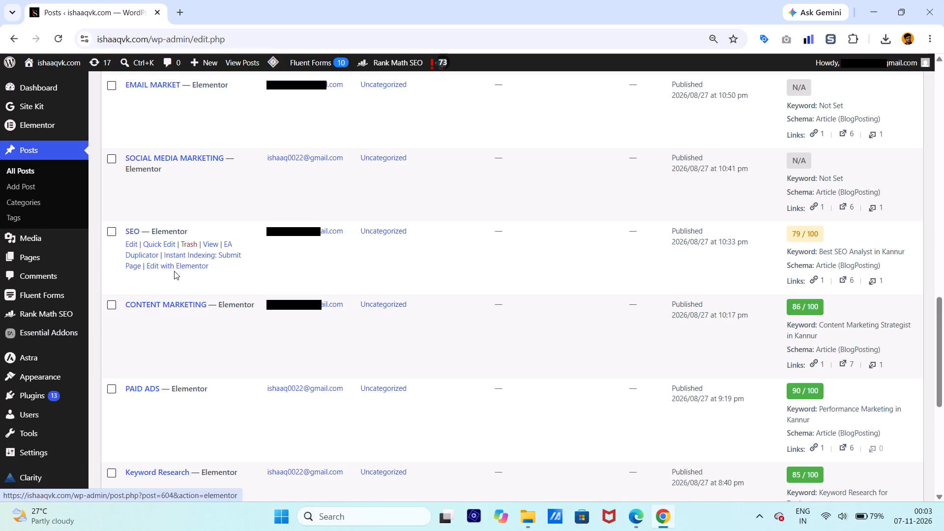
left_click(134, 242)
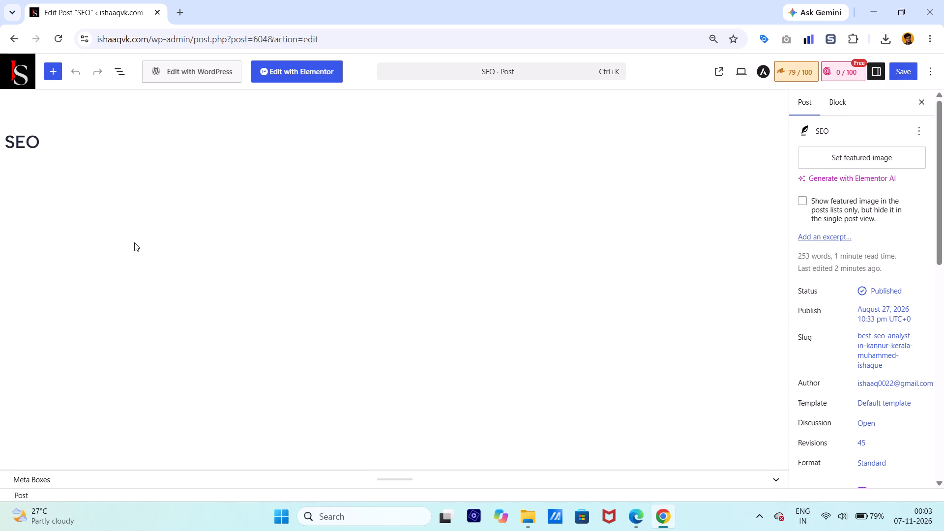
Review the post's Rank Math Basic SEO and Additional checks, including the focus-keyword image alt text item.
left_click(789, 74)
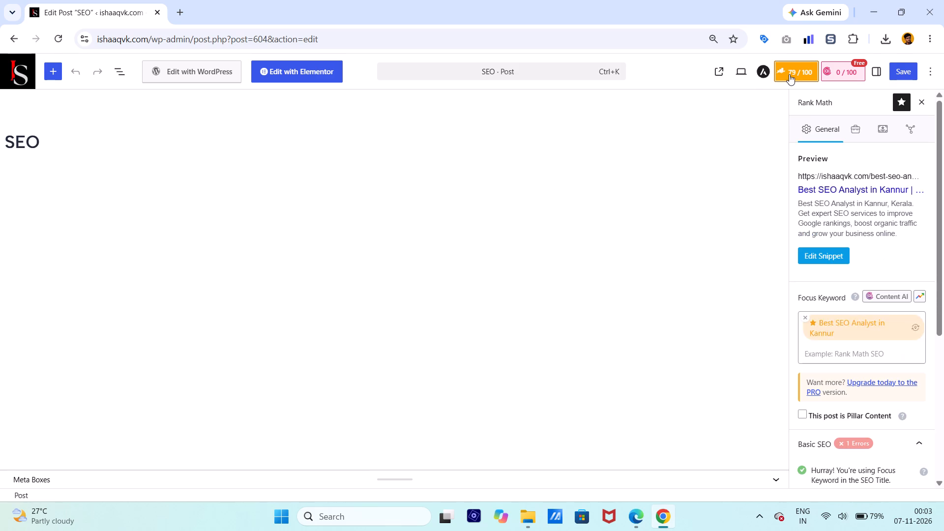
scroll(821, 256, "down", 4)
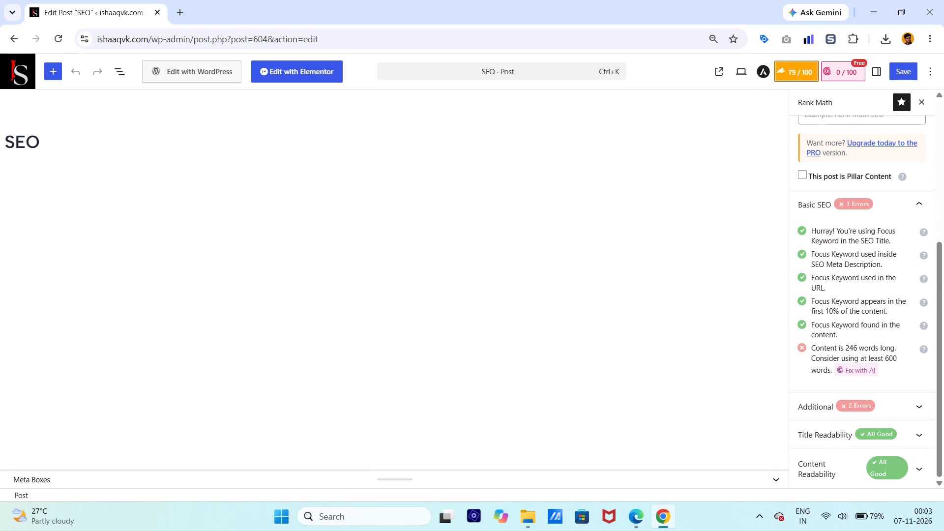
left_click(838, 398)
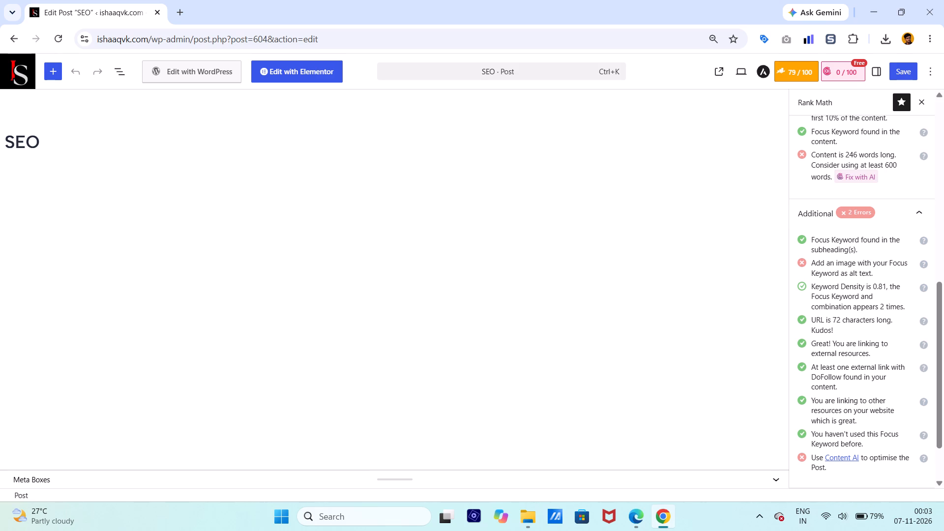
Inspect the post's title, permalink and description in the Rank Math snippet preview, and close it unchanged.
scroll(838, 398, "up", 4)
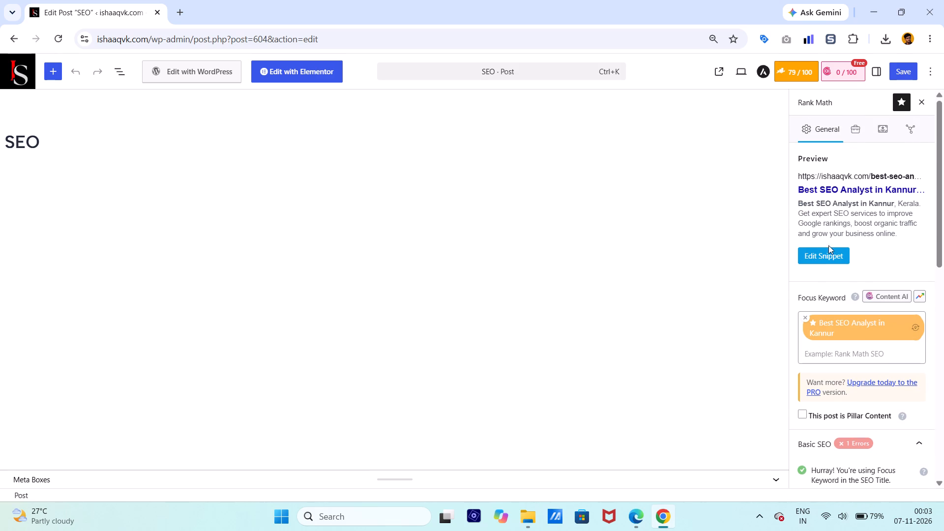
left_click(830, 257)
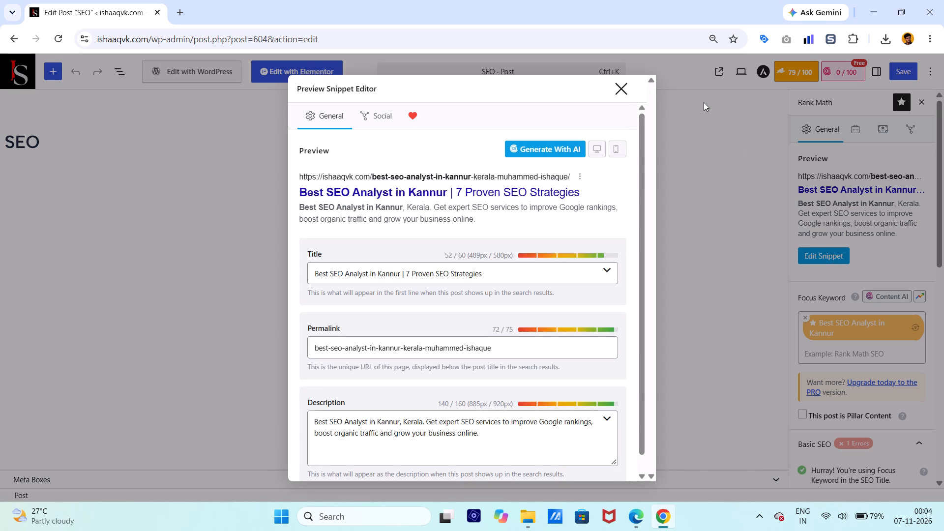
left_click(621, 83)
Recheck the remaining errors in the Rank Math Basic SEO and Additional checklists.
scroll(850, 247, "down", 3)
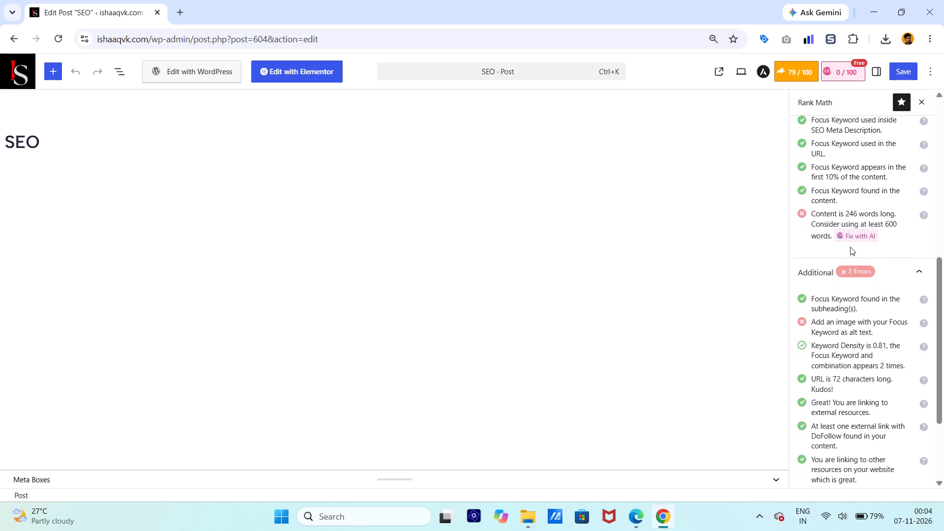
scroll(850, 247, "down", 3)
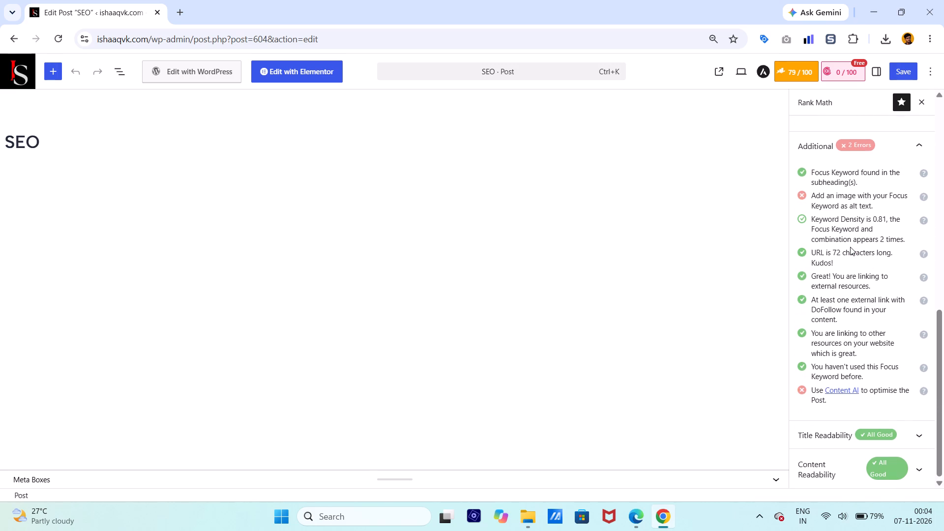
scroll(851, 380, "up", 1)
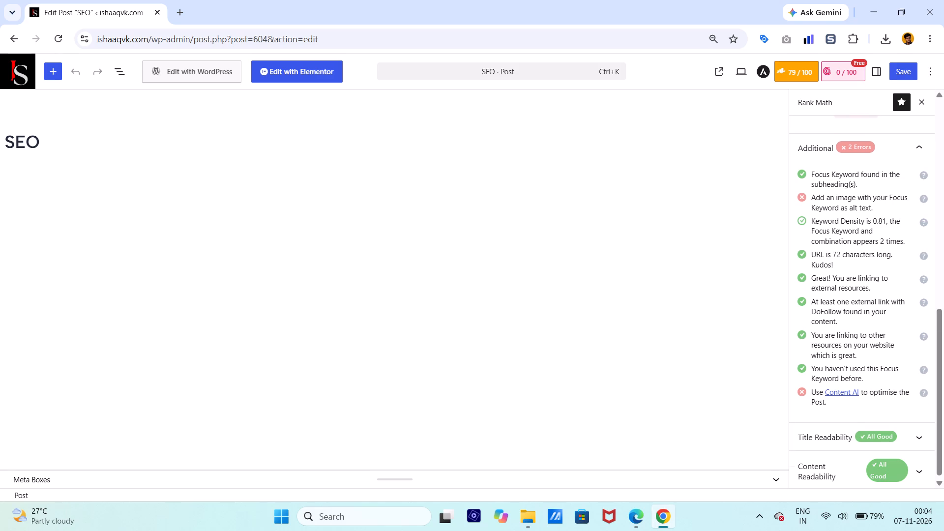
scroll(851, 380, "up", 7)
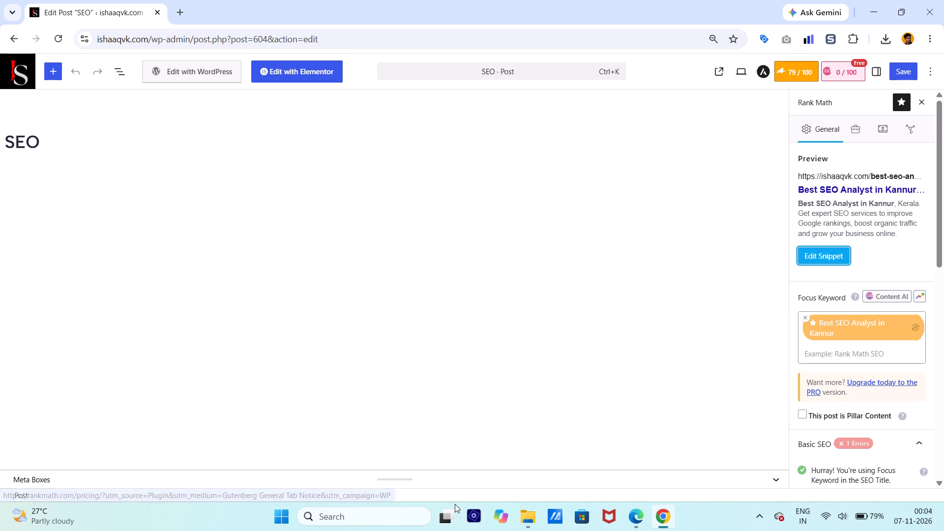
Restart the computer.
left_click(284, 510)
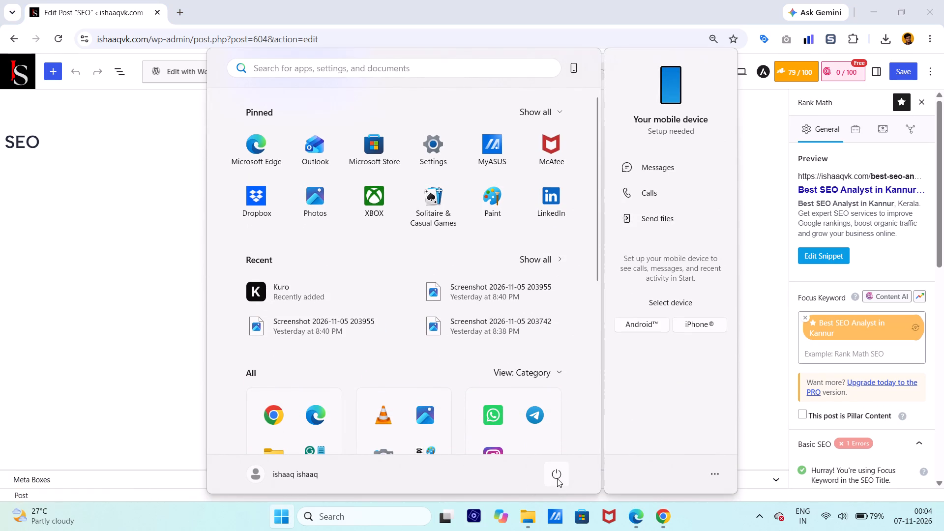
left_click(557, 478)
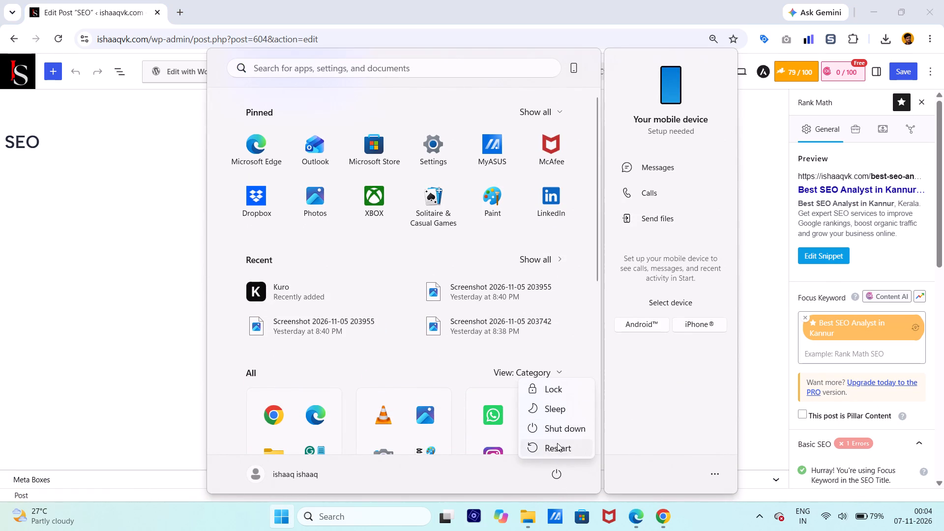
left_click(557, 443)
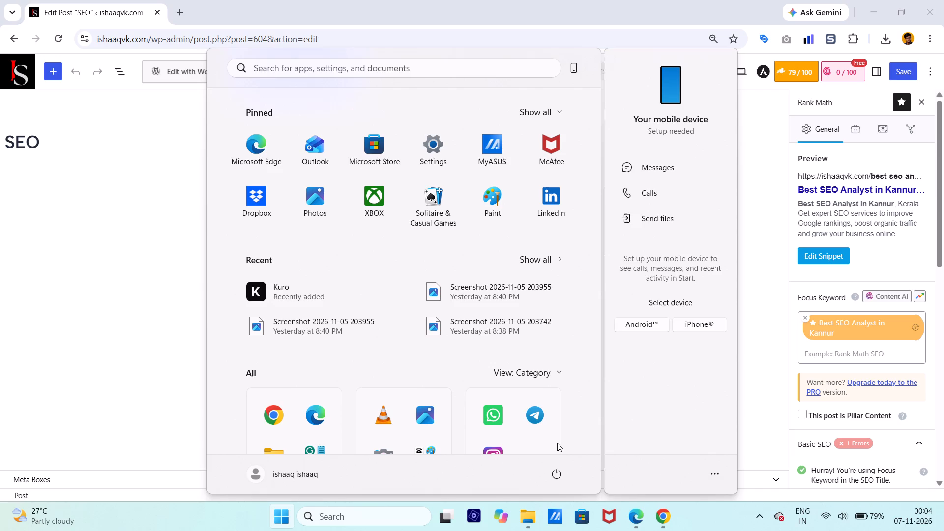